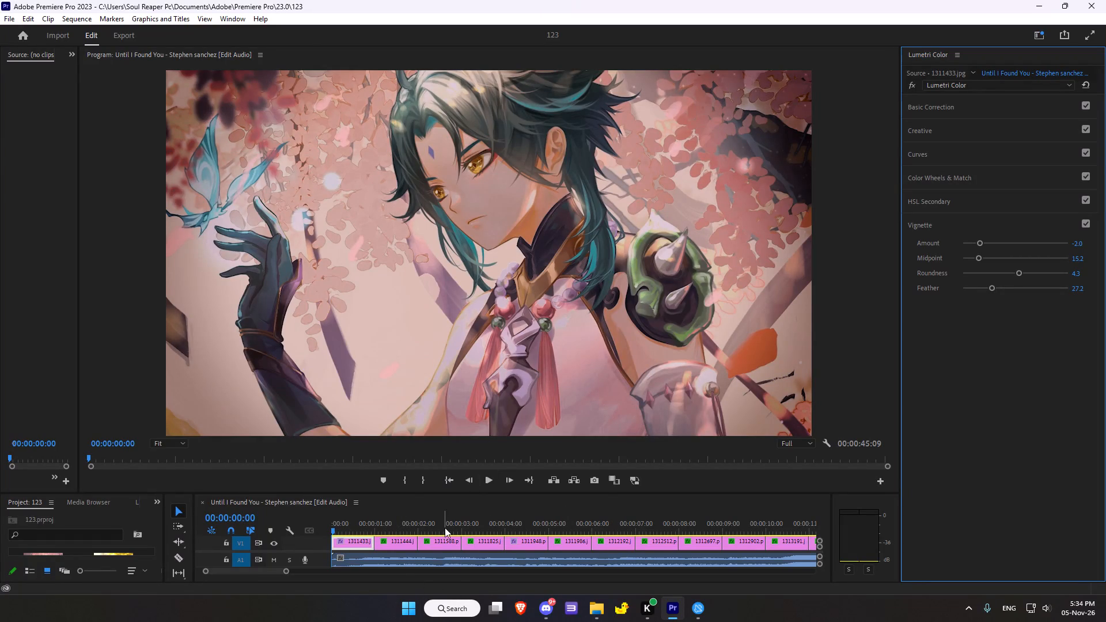
Compare the 1311433.jpg clip with and without its Lumetri Color grade by toggling the effect's bypass.
{"action": "double_click", "coordinate": [971, 82]}
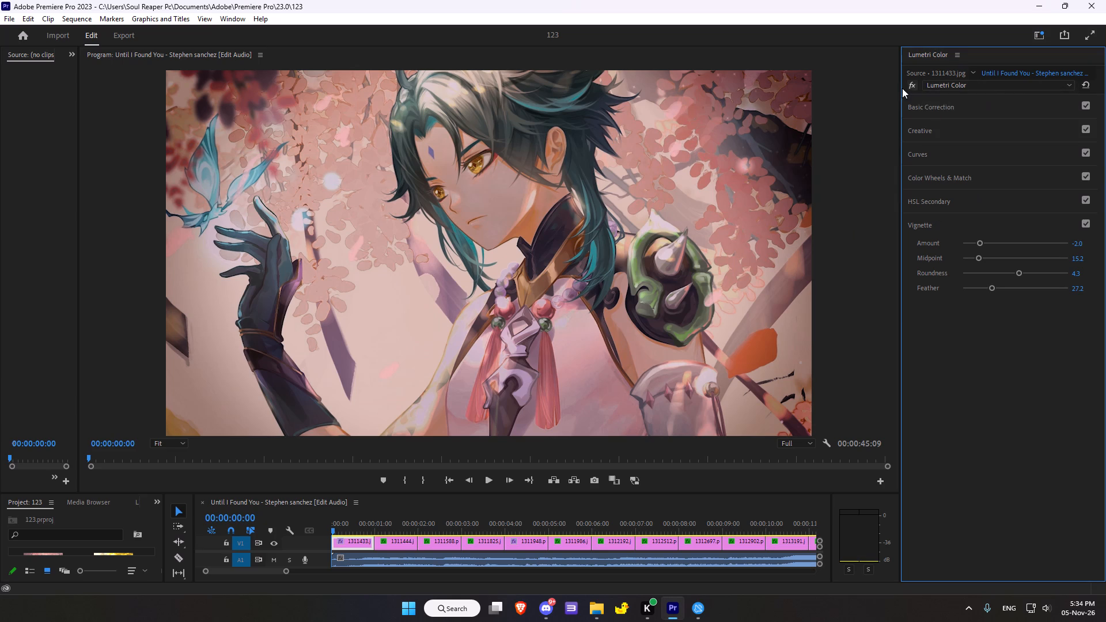
{"action": "left_click", "coordinate": [909, 85]}
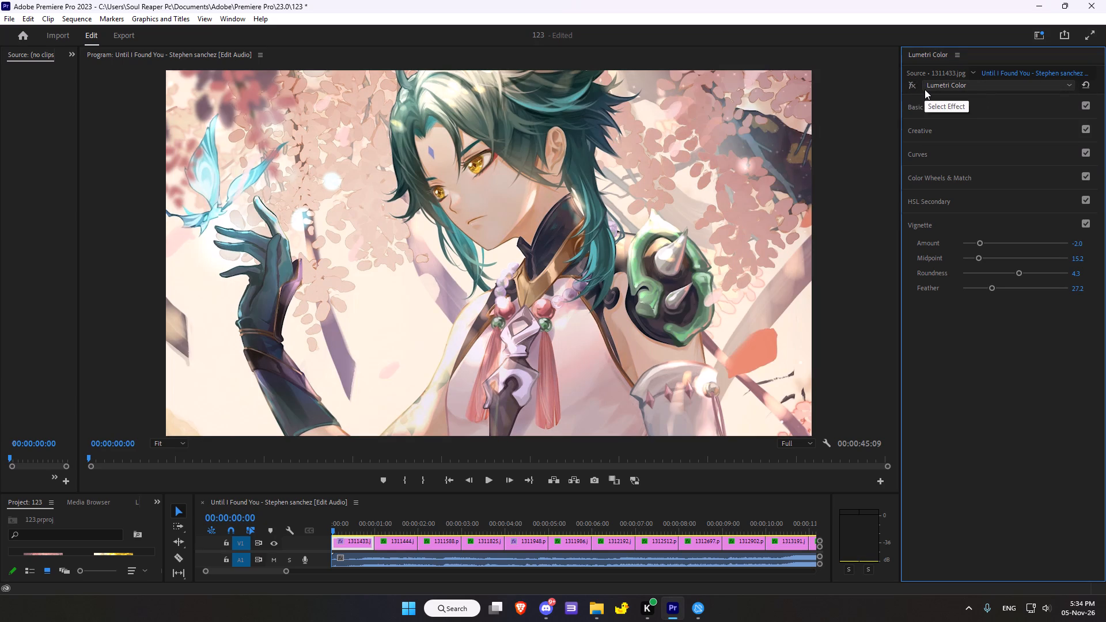
{"action": "left_click", "coordinate": [907, 86]}
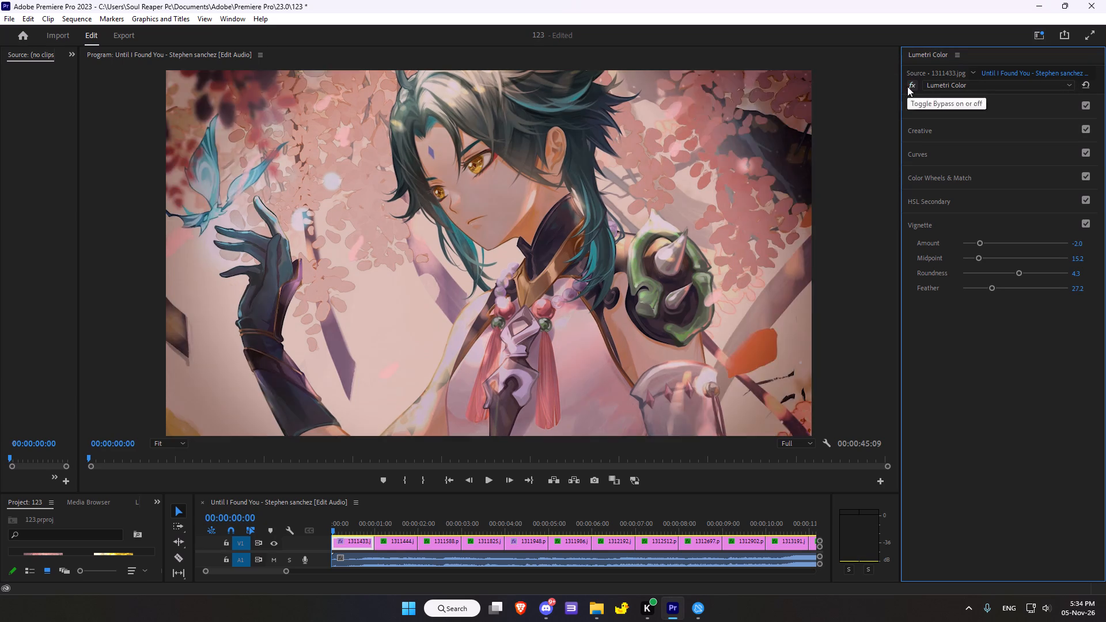
{"action": "triple_click", "coordinate": [907, 86]}
{"action": "left_click", "coordinate": [907, 89]}
{"action": "double_click", "coordinate": [907, 89]}
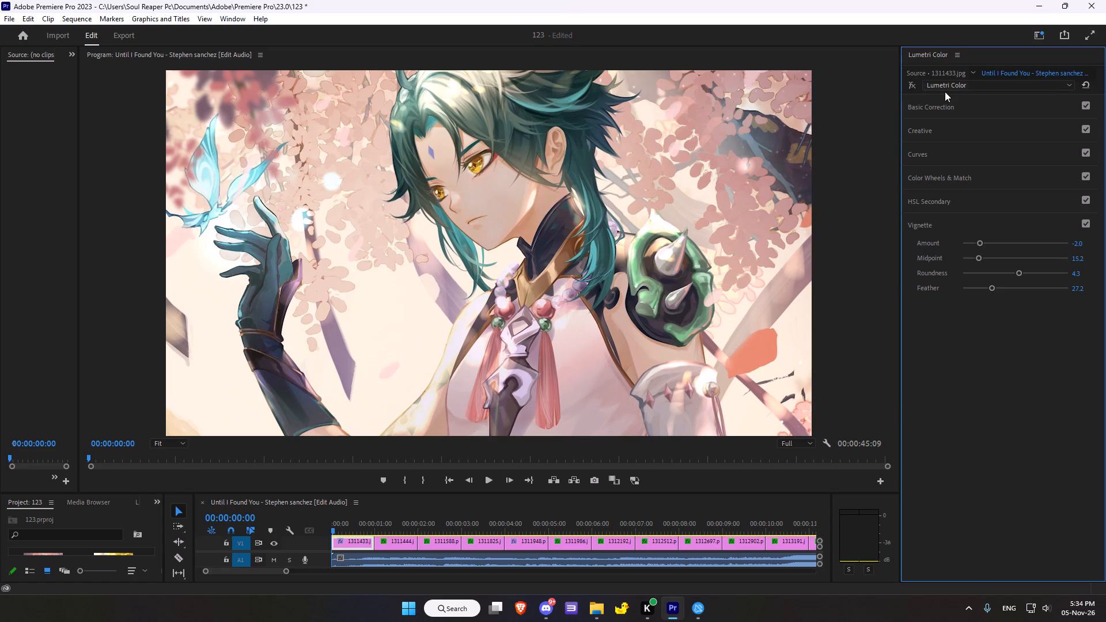
{"action": "left_click", "coordinate": [912, 86]}
{"action": "left_click", "coordinate": [912, 86]}
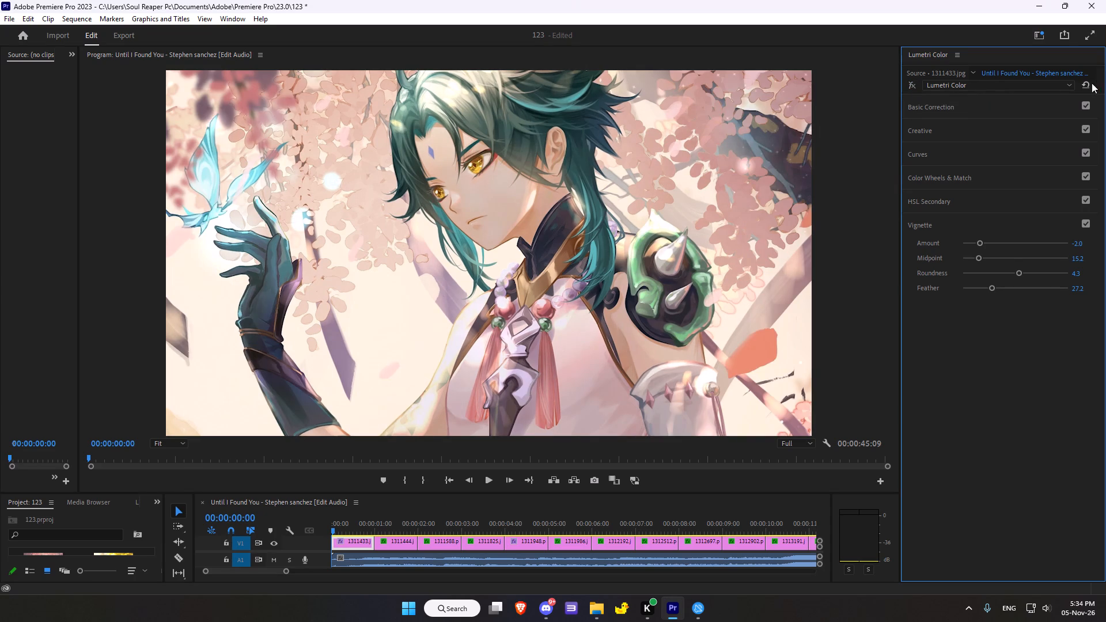
Reset the clip's Lumetri Color effect to its defaults and switch the effect back on.
{"action": "left_click", "coordinate": [1085, 86]}
{"action": "left_click", "coordinate": [911, 84]}
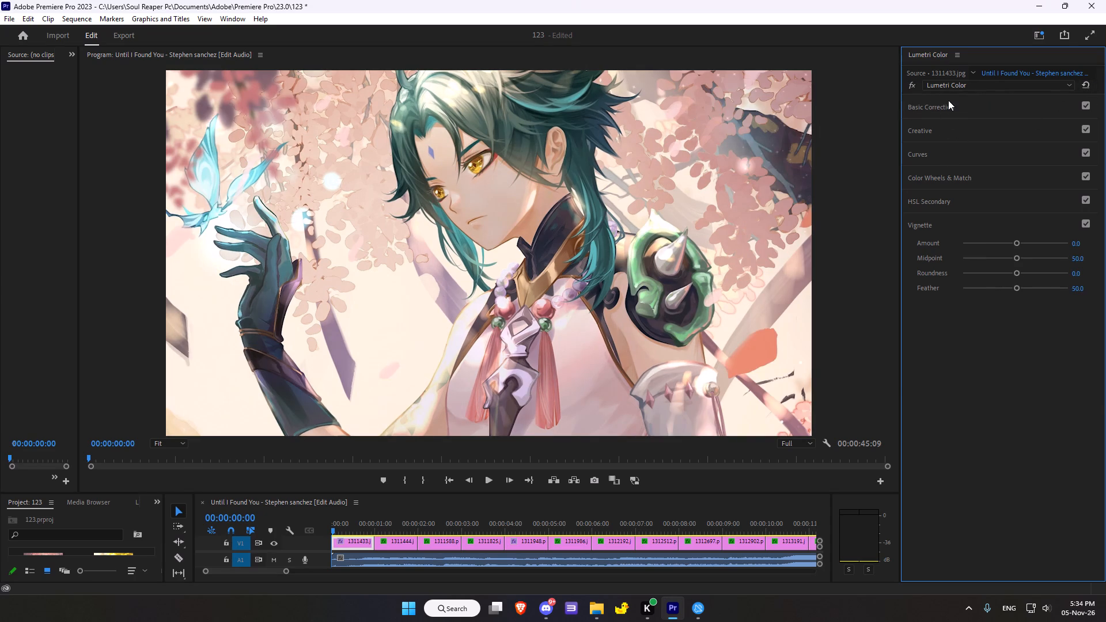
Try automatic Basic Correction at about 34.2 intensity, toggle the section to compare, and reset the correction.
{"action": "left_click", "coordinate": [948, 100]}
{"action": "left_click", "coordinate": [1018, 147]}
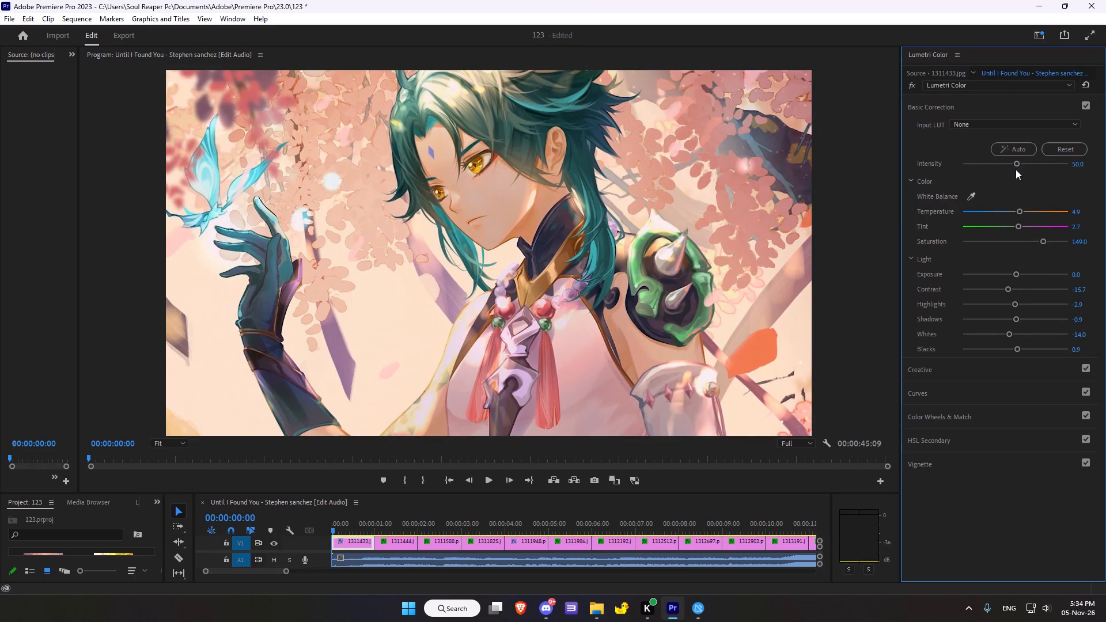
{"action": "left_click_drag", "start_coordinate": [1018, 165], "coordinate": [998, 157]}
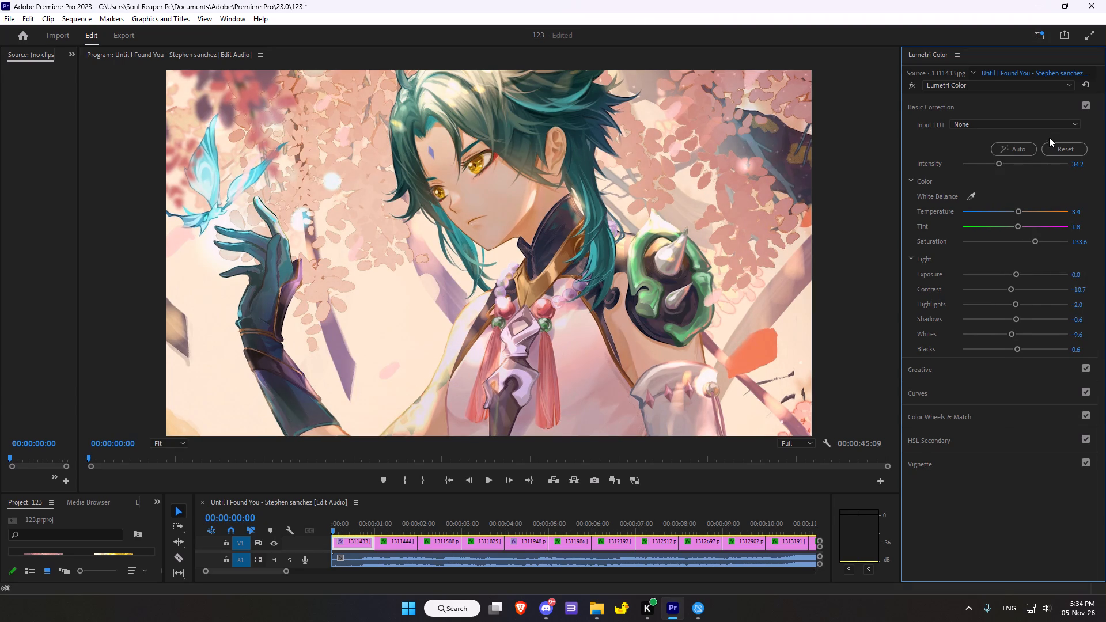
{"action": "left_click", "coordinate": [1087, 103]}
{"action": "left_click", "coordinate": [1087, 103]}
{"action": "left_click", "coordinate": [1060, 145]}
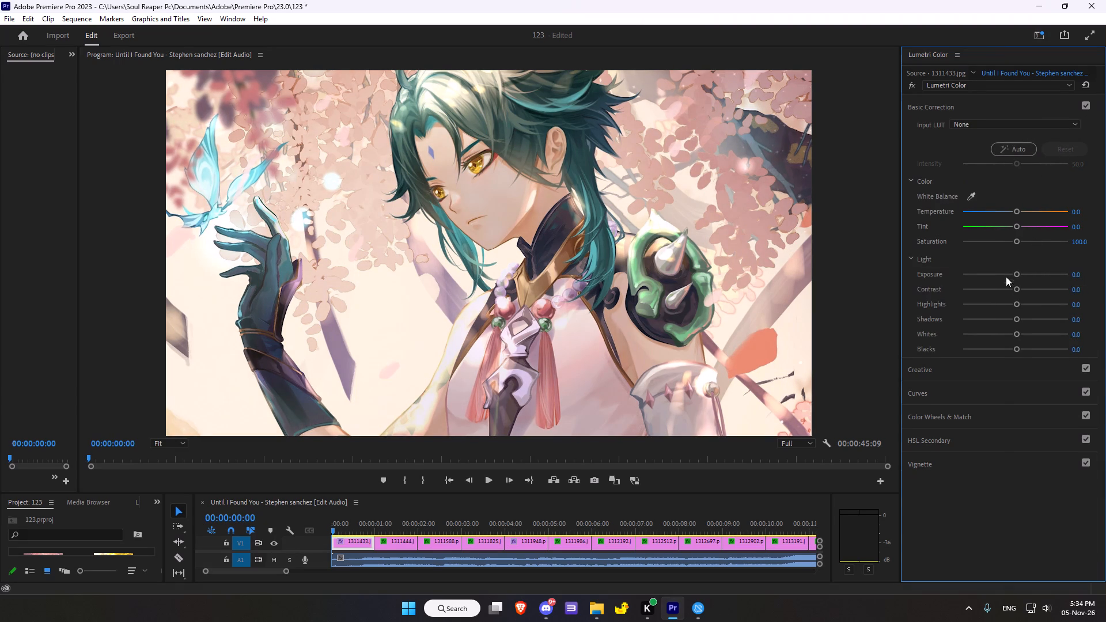
Set the Basic Correction colour values to temperature 10.9, tint 14.1 and saturation 104.3.
{"action": "left_click", "coordinate": [1017, 209]}
{"action": "left_click_drag", "start_coordinate": [1016, 228], "coordinate": [1024, 226]}
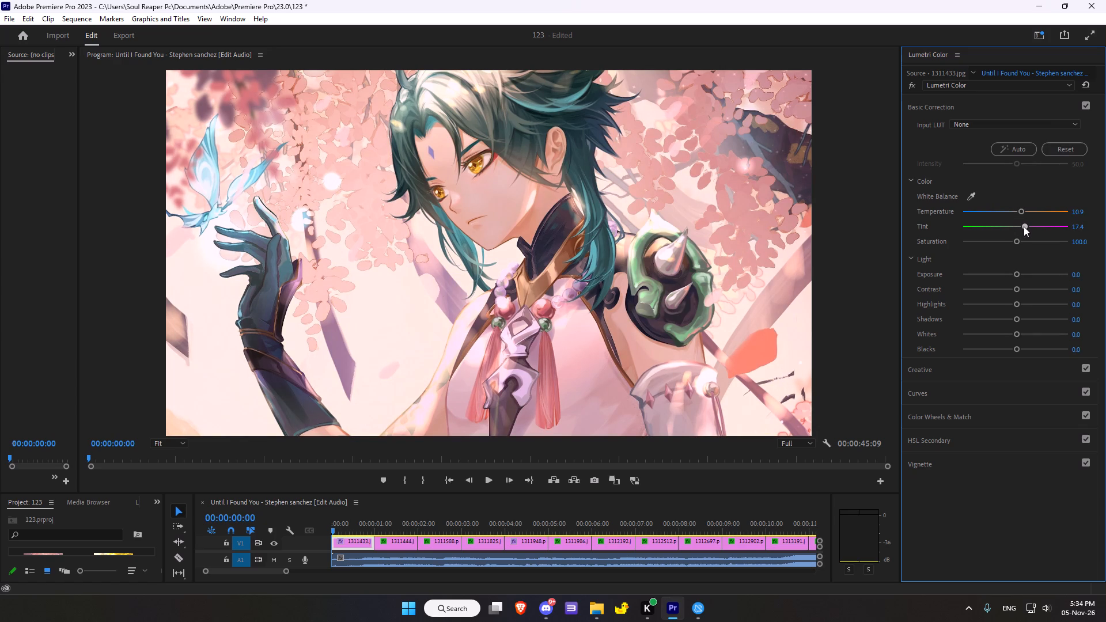
{"action": "left_click_drag", "start_coordinate": [1024, 226], "coordinate": [1022, 227]}
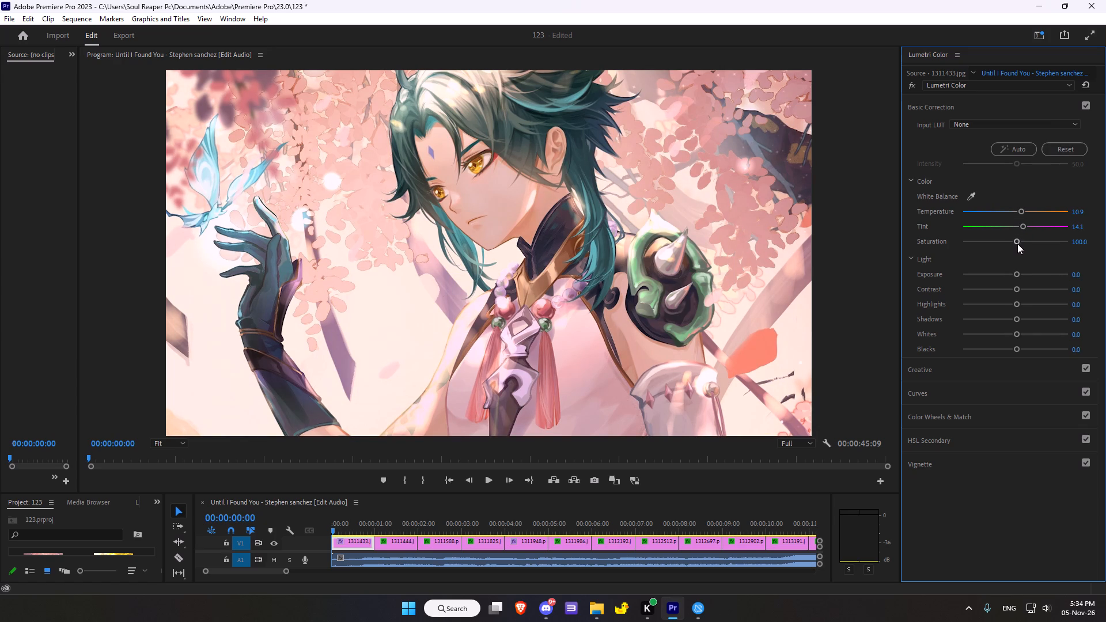
{"action": "left_click", "coordinate": [1017, 244]}
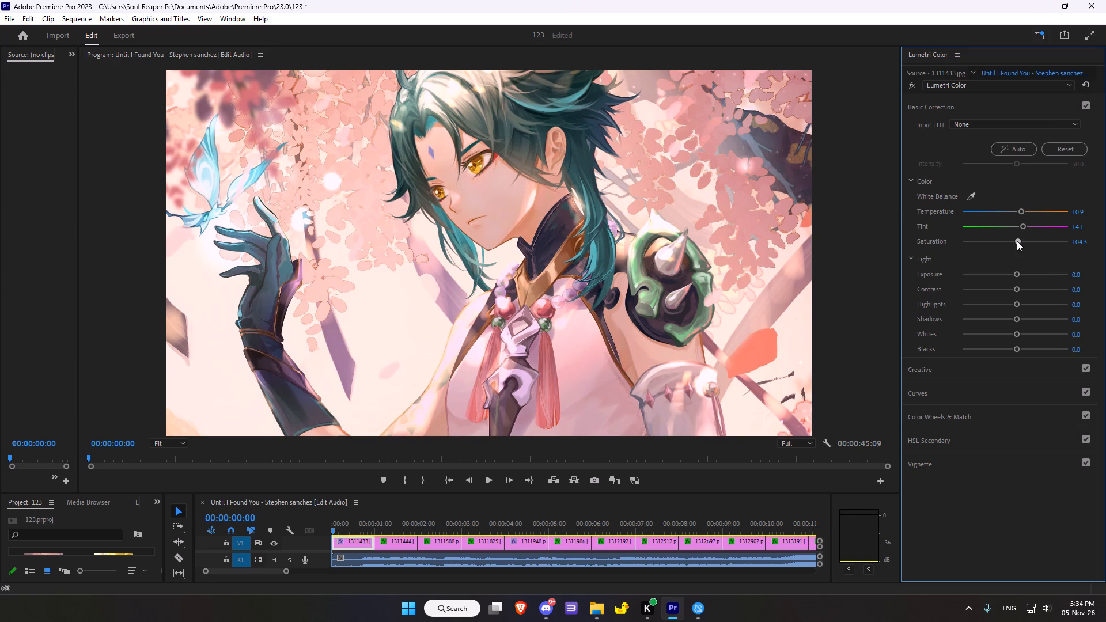
Set the Basic Correction light values: exposure -0.1, contrast -8.7, highlights 9.8, shadows 10.9, whites -3.3 and blacks 1.1.
{"action": "left_click", "coordinate": [1018, 274]}
{"action": "left_click_drag", "start_coordinate": [1017, 287], "coordinate": [987, 289]}
{"action": "left_click_drag", "start_coordinate": [987, 289], "coordinate": [1010, 282]}
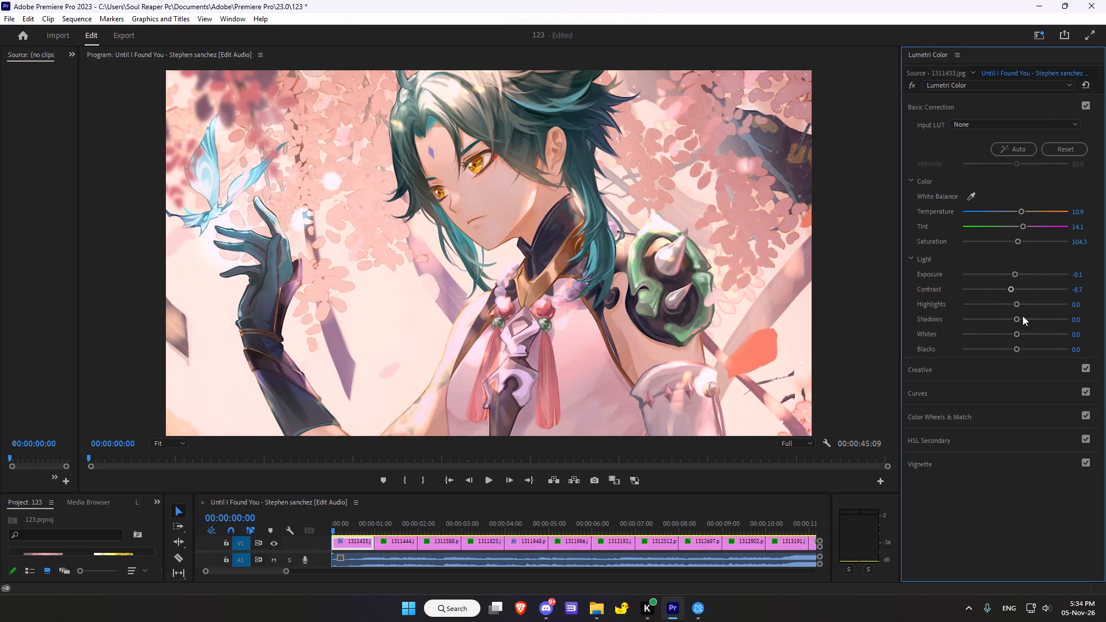
{"action": "left_click_drag", "start_coordinate": [1019, 305], "coordinate": [1020, 295]}
{"action": "left_click_drag", "start_coordinate": [1016, 317], "coordinate": [1020, 324]}
{"action": "left_click_drag", "start_coordinate": [1018, 336], "coordinate": [1014, 337]}
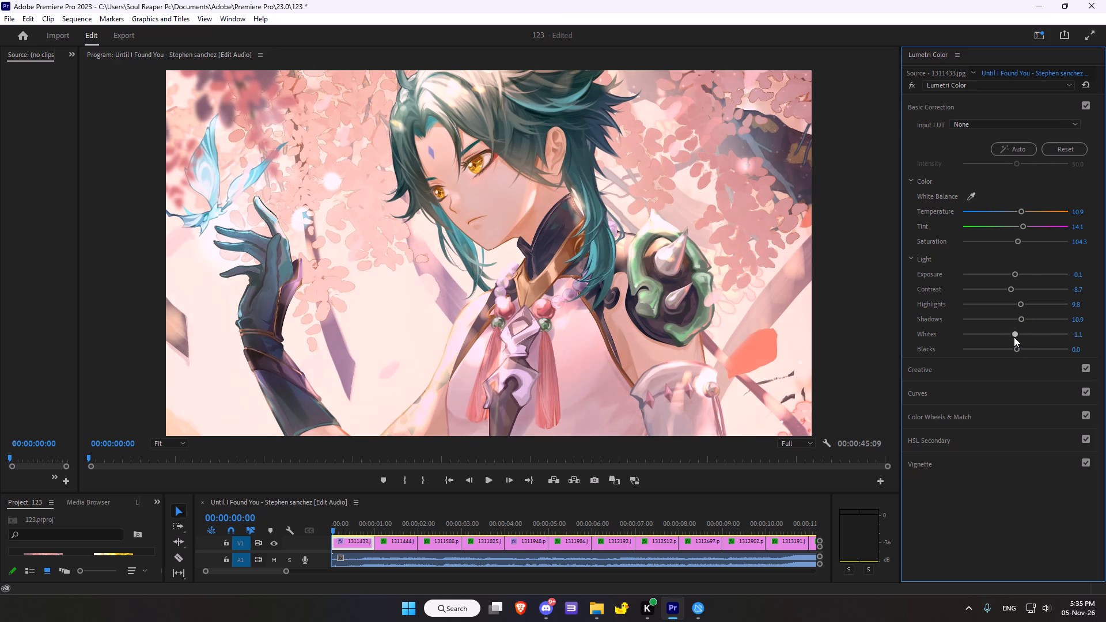
{"action": "left_click_drag", "start_coordinate": [1014, 337], "coordinate": [1013, 337]}
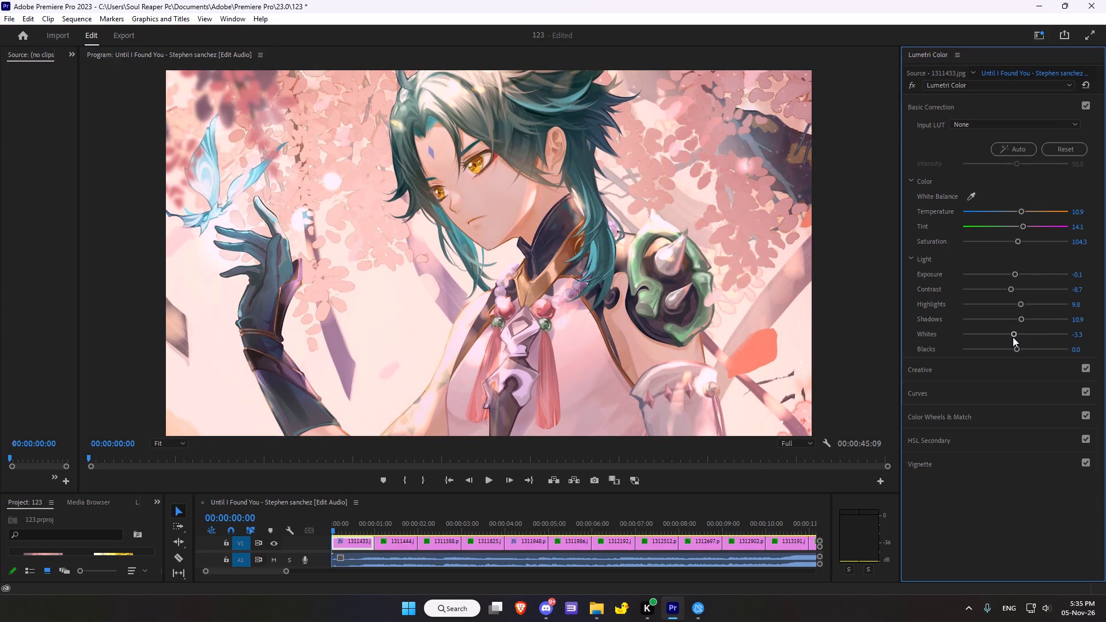
{"action": "left_click", "coordinate": [1016, 347]}
In the Creative adjustments, set Sharpen to 30.4 and Vibrance to 38.0.
{"action": "left_click", "coordinate": [918, 371]}
{"action": "scroll", "coordinate": [1003, 353], "scroll_direction": "down", "scroll_amount": 1}
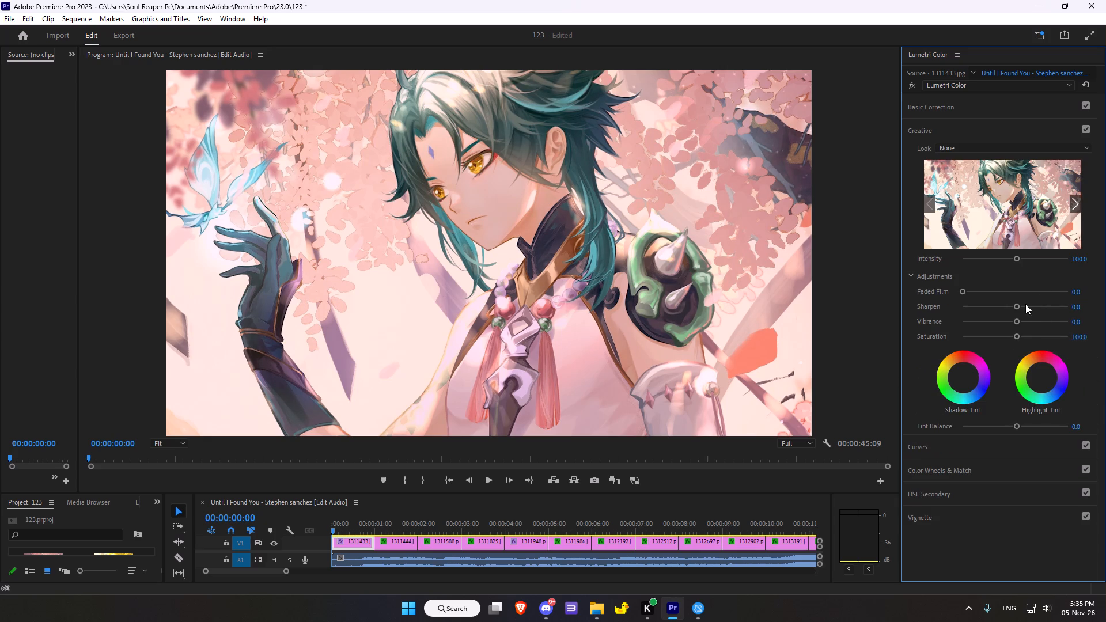
{"action": "left_click_drag", "start_coordinate": [1014, 305], "coordinate": [993, 307]}
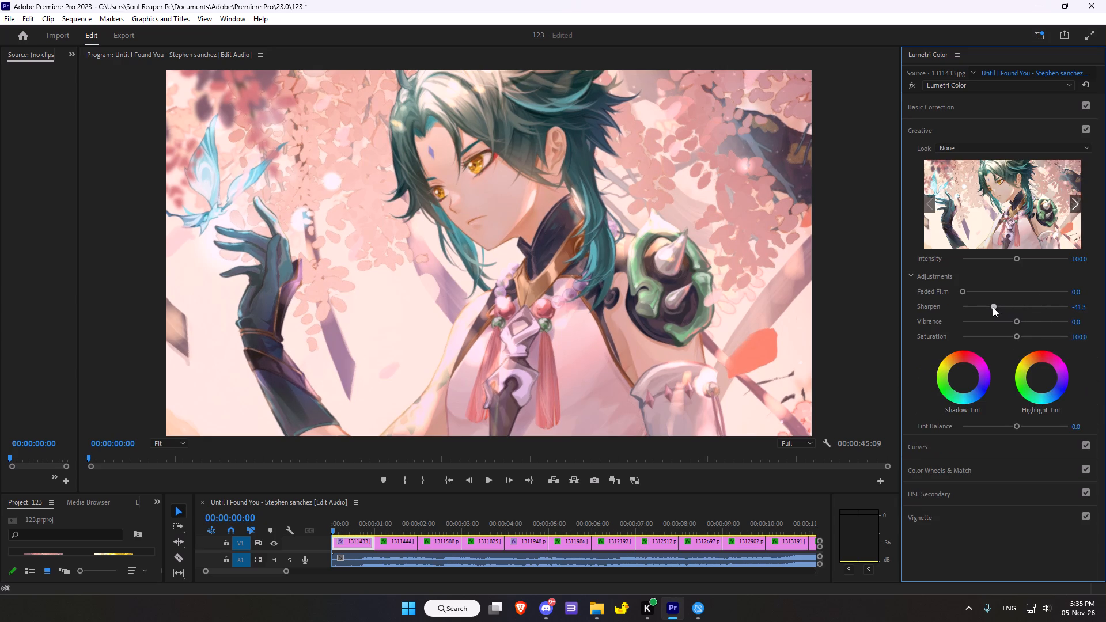
{"action": "left_click_drag", "start_coordinate": [993, 307], "coordinate": [1032, 305]}
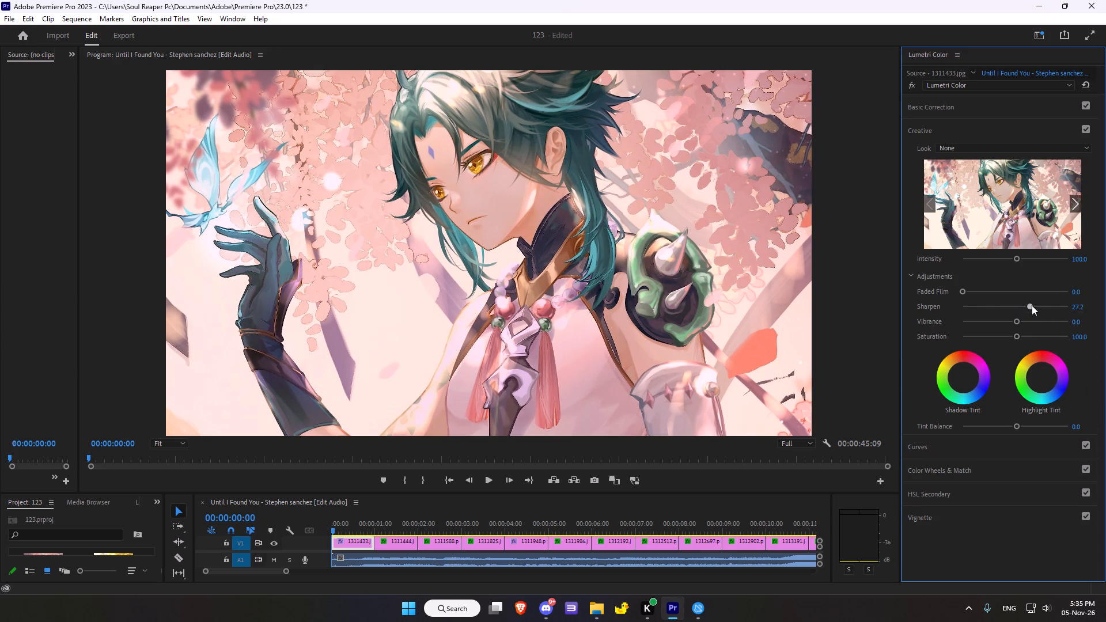
{"action": "left_click_drag", "start_coordinate": [1032, 305], "coordinate": [1034, 306]}
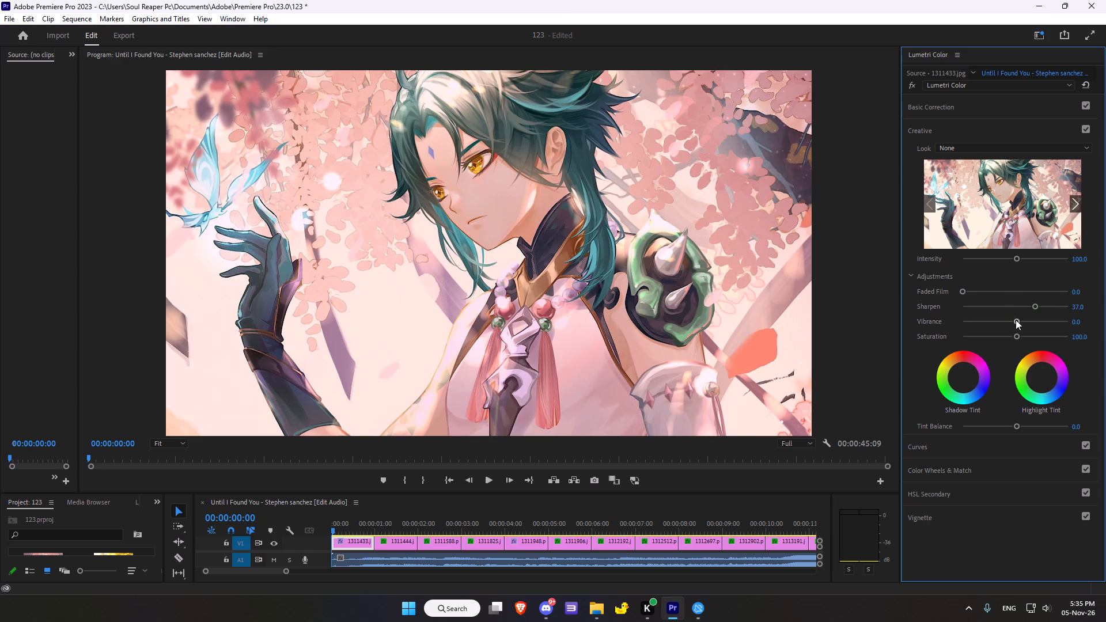
{"action": "left_click_drag", "start_coordinate": [1016, 320], "coordinate": [965, 324]}
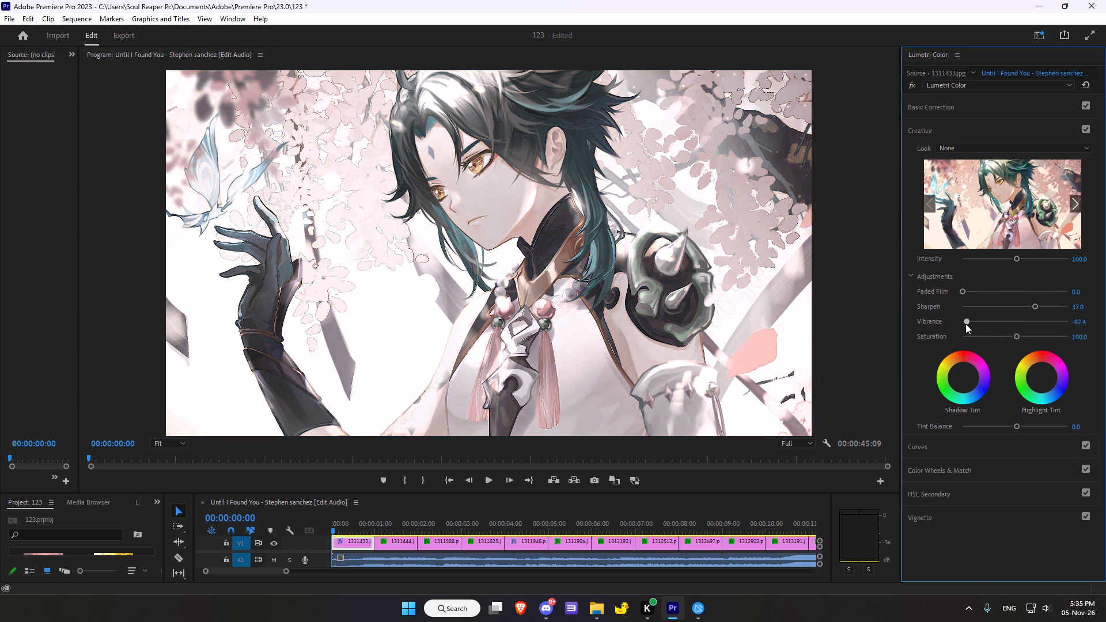
{"action": "left_click_drag", "start_coordinate": [965, 324], "coordinate": [919, 329]}
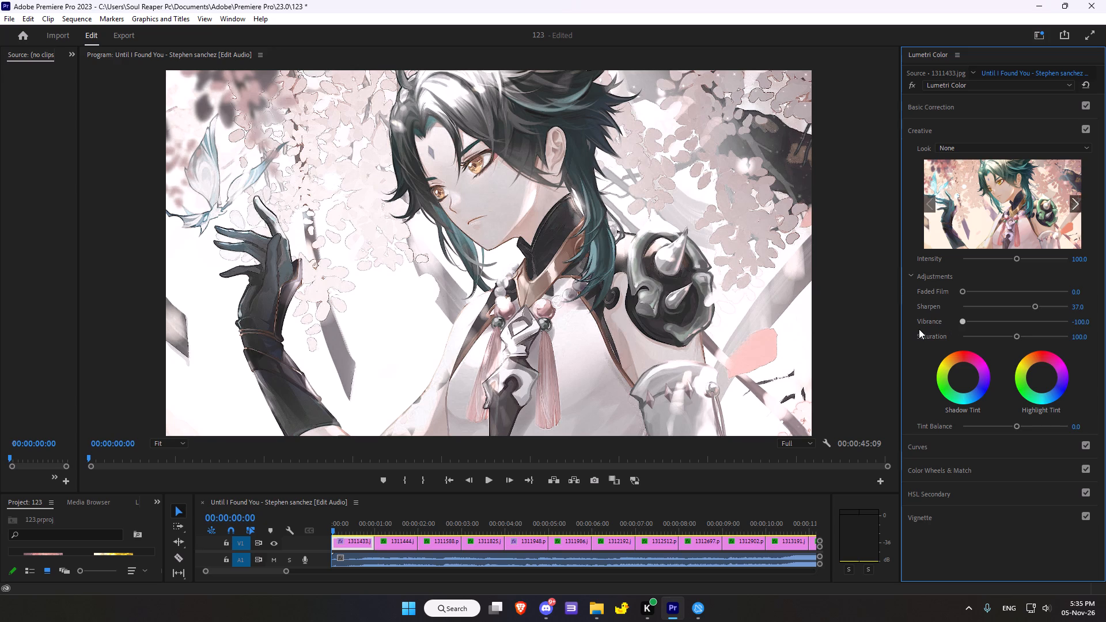
{"action": "left_click_drag", "start_coordinate": [919, 329], "coordinate": [980, 321]}
{"action": "left_click_drag", "start_coordinate": [980, 321], "coordinate": [1006, 312]}
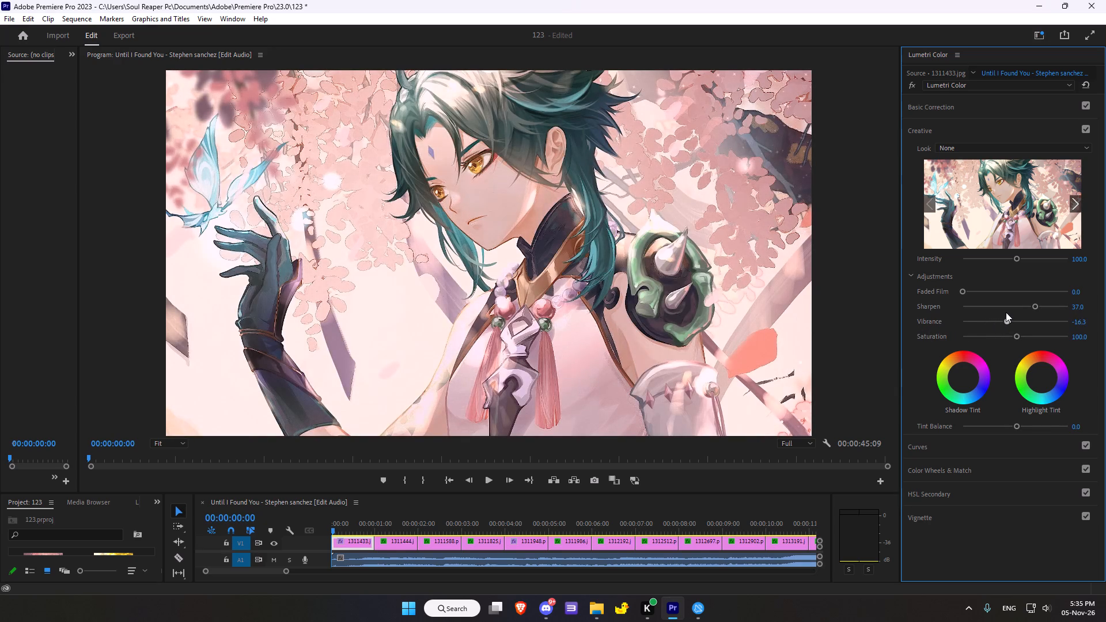
{"action": "left_click_drag", "start_coordinate": [1006, 312], "coordinate": [1035, 314]}
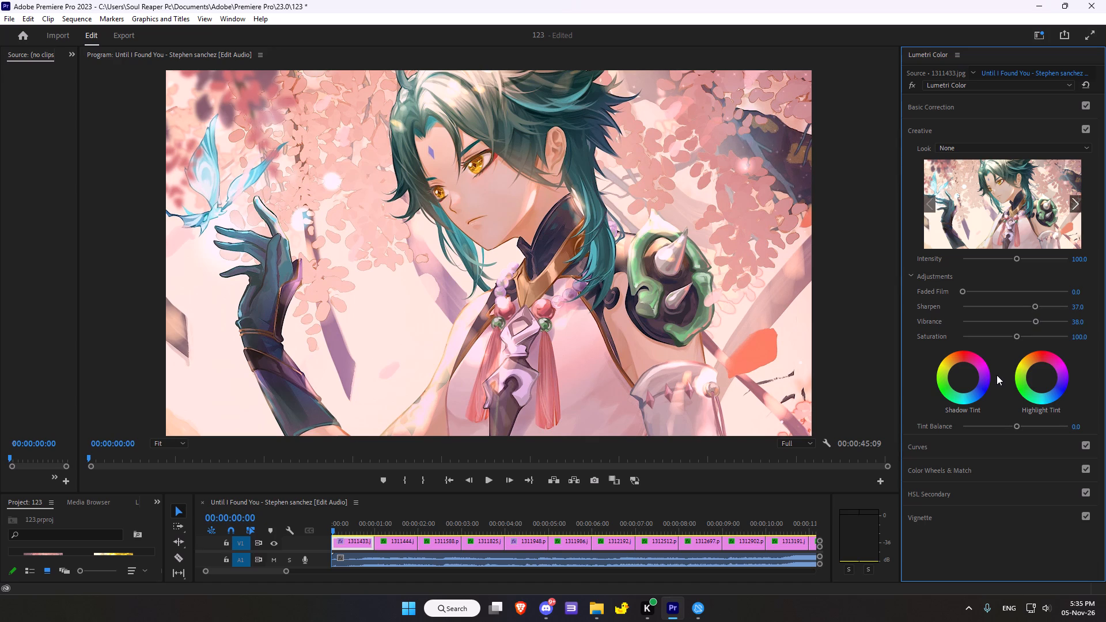
{"action": "left_click", "coordinate": [1035, 305]}
Nudge the Creative shadow tint slightly toward red and the highlight tint slightly toward yellow-green, with Tint Balance at -9.8.
{"action": "left_click_drag", "start_coordinate": [961, 378], "coordinate": [959, 352]}
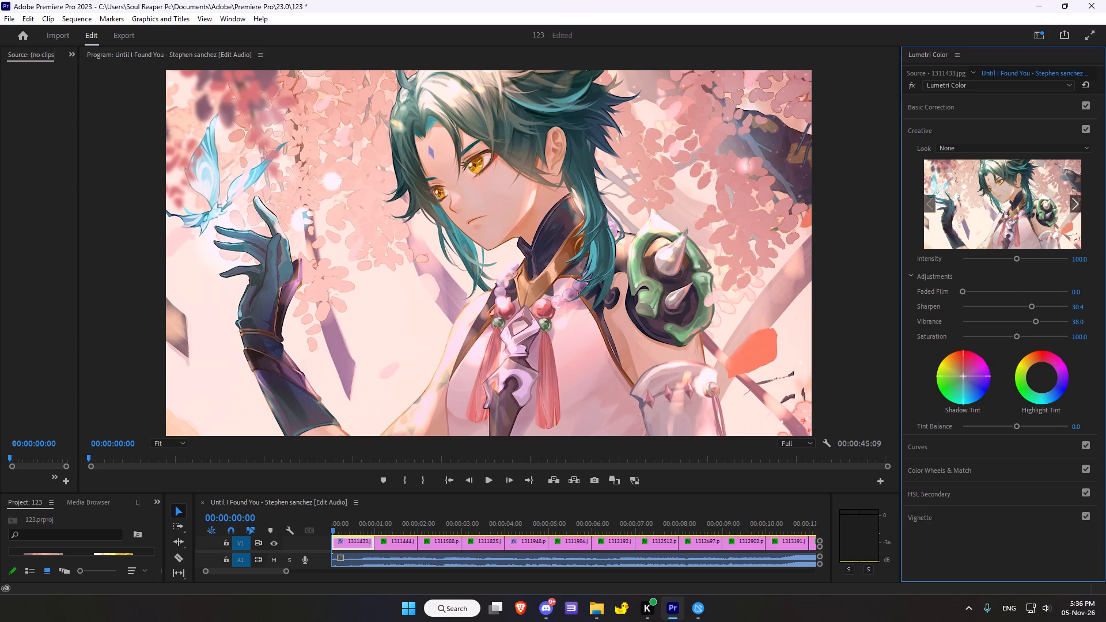
{"action": "left_click_drag", "start_coordinate": [959, 352], "coordinate": [956, 348]}
{"action": "left_click_drag", "start_coordinate": [1043, 377], "coordinate": [1007, 373]}
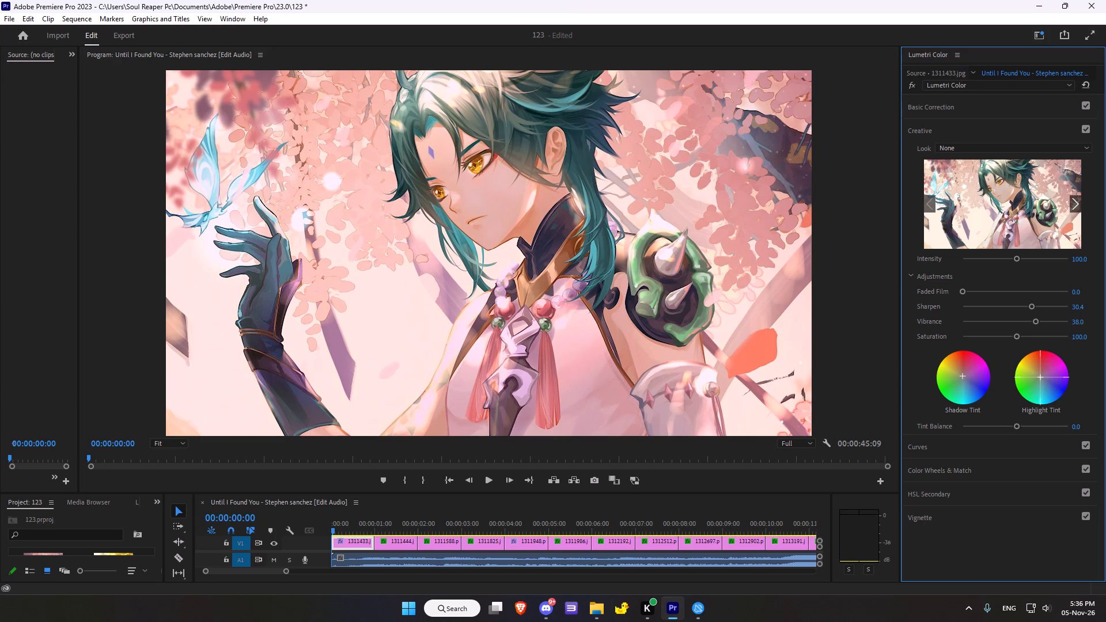
{"action": "left_click_drag", "start_coordinate": [1007, 373], "coordinate": [1018, 369]}
{"action": "left_click_drag", "start_coordinate": [1014, 425], "coordinate": [1009, 435]}
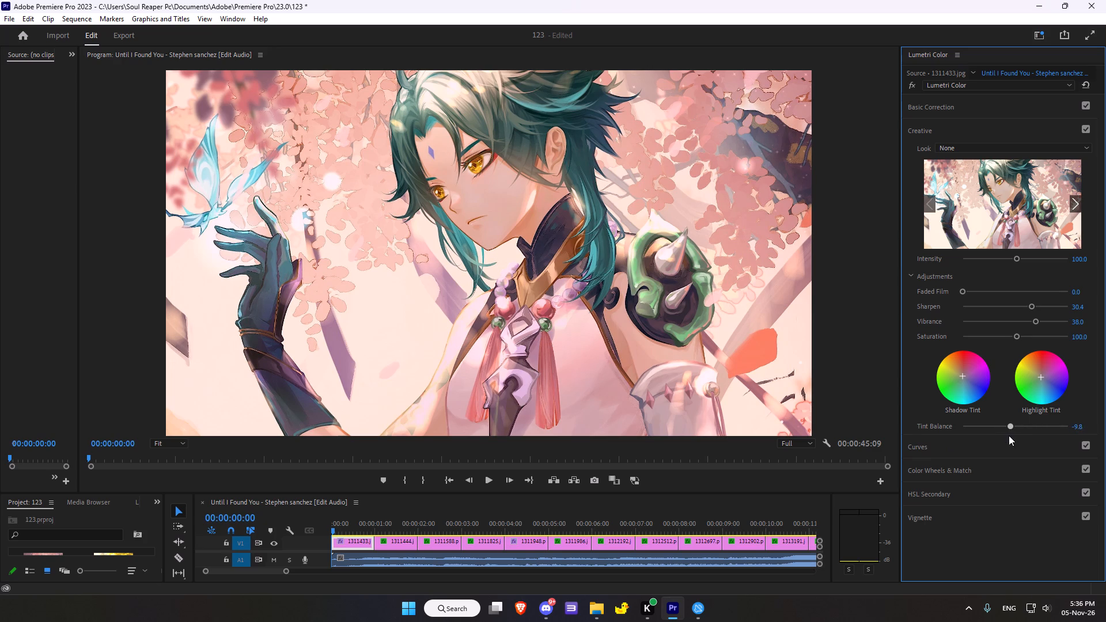
In the Curves section, add a midpoint to the white RGB curve and raise it slightly above the diagonal to lift the midtones.
{"action": "left_click_drag", "start_coordinate": [1009, 435], "coordinate": [1009, 435]}
{"action": "left_click", "coordinate": [935, 450]}
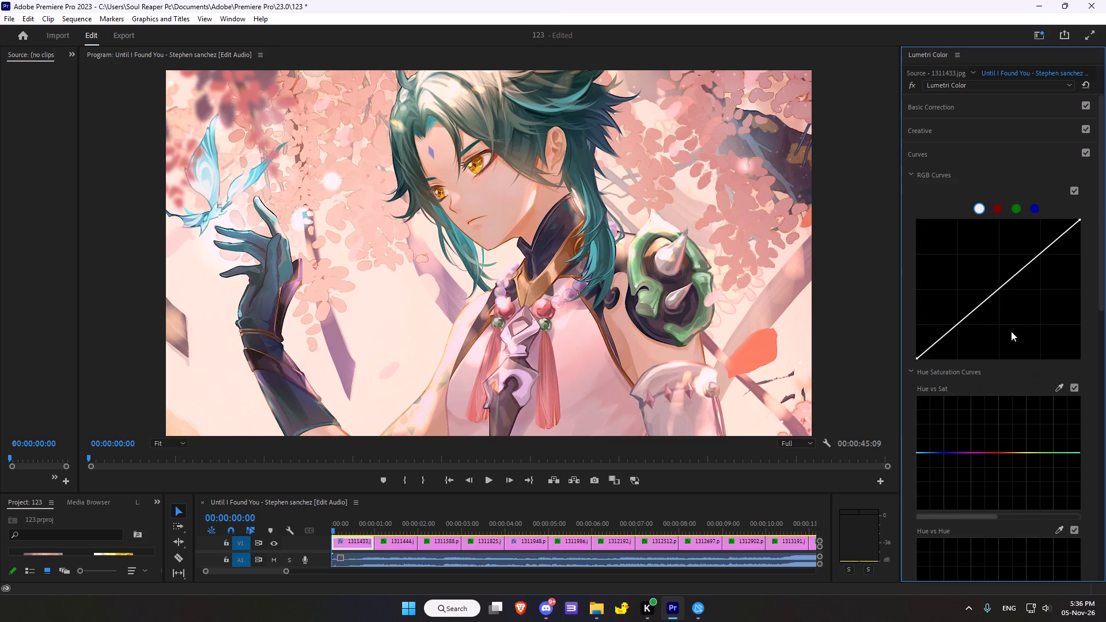
{"action": "left_click_drag", "start_coordinate": [996, 292], "coordinate": [1004, 293]}
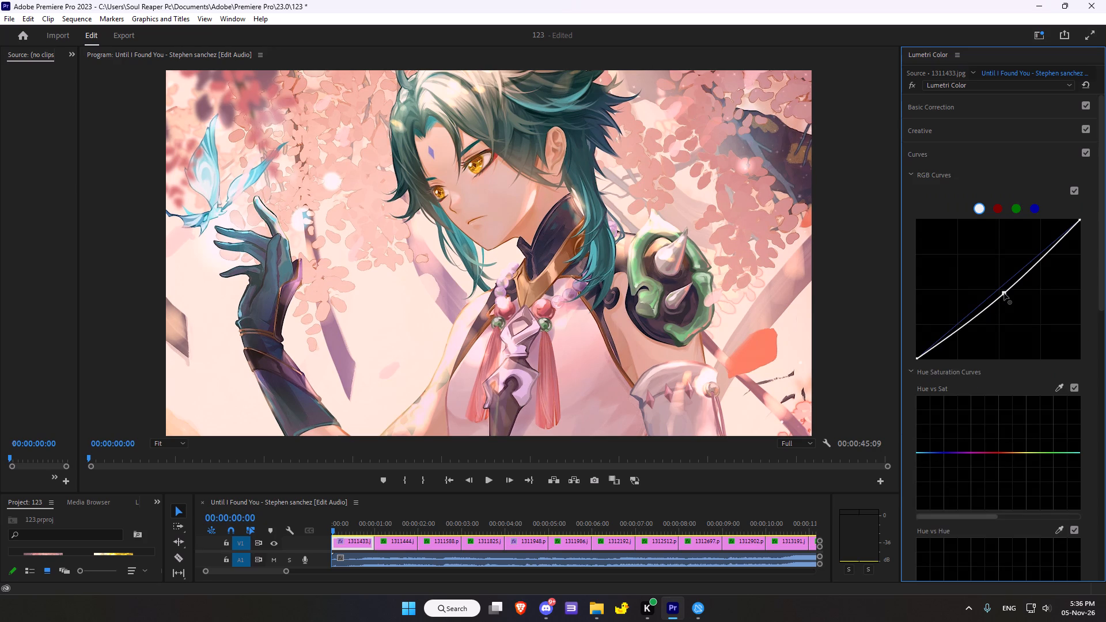
{"action": "left_click_drag", "start_coordinate": [1004, 293], "coordinate": [998, 285]}
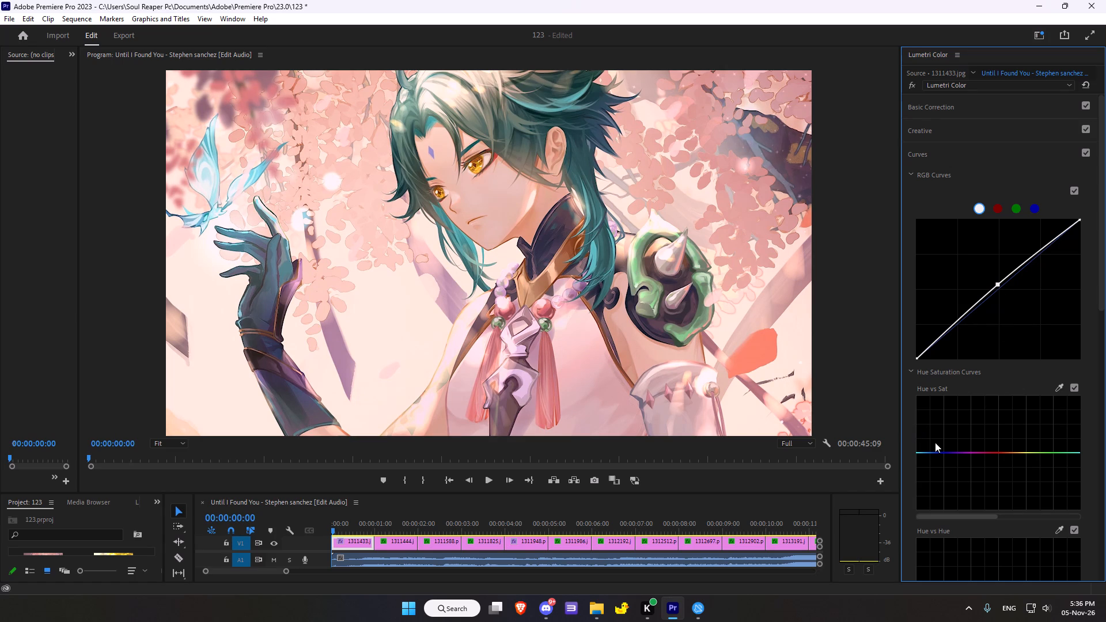
On the Hue vs Sat curve, sample the character's teal hair and raise that cyan hue point about a quarter of the graph's height.
{"action": "left_click", "coordinate": [1055, 391]}
{"action": "left_click", "coordinate": [585, 194]}
{"action": "left_click_drag", "start_coordinate": [919, 454], "coordinate": [926, 428]}
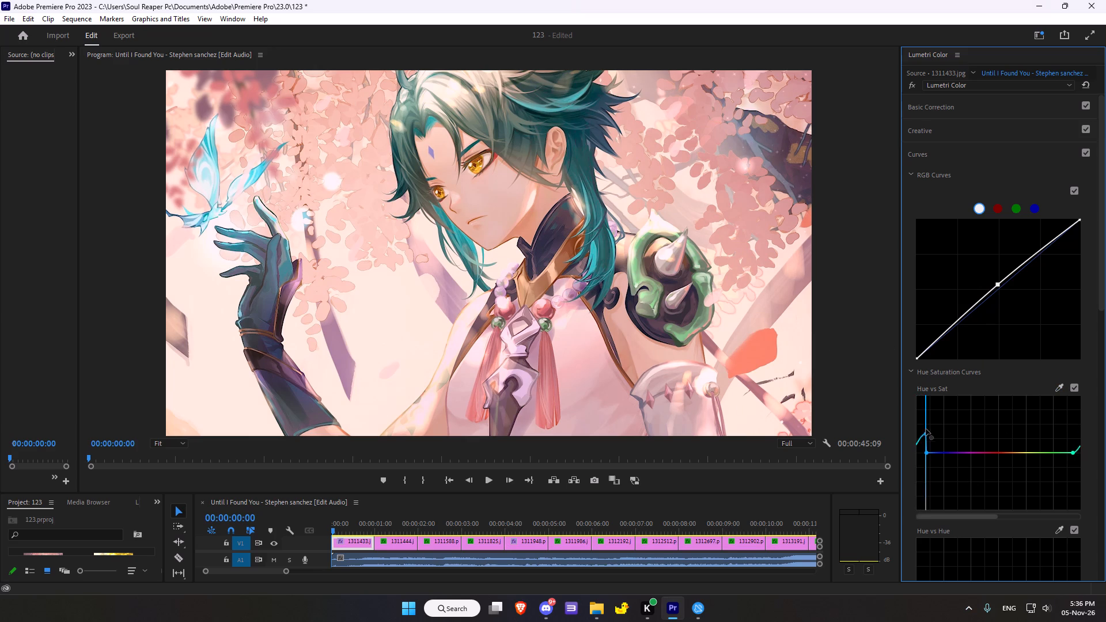
{"action": "left_click_drag", "start_coordinate": [926, 428], "coordinate": [920, 424]}
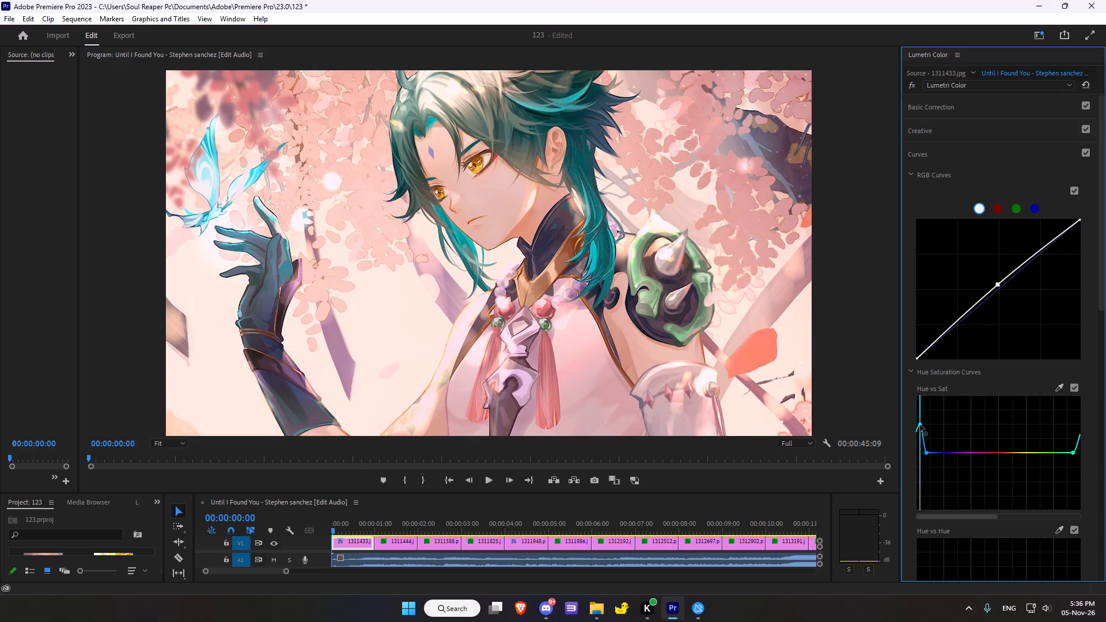
{"action": "left_click_drag", "start_coordinate": [920, 424], "coordinate": [918, 428]}
Look through the Hue Saturation Curves, from Hue vs Hue down to Sat vs Sat, for the next curve to adjust.
{"action": "scroll", "coordinate": [1022, 426], "scroll_direction": "down", "scroll_amount": 3}
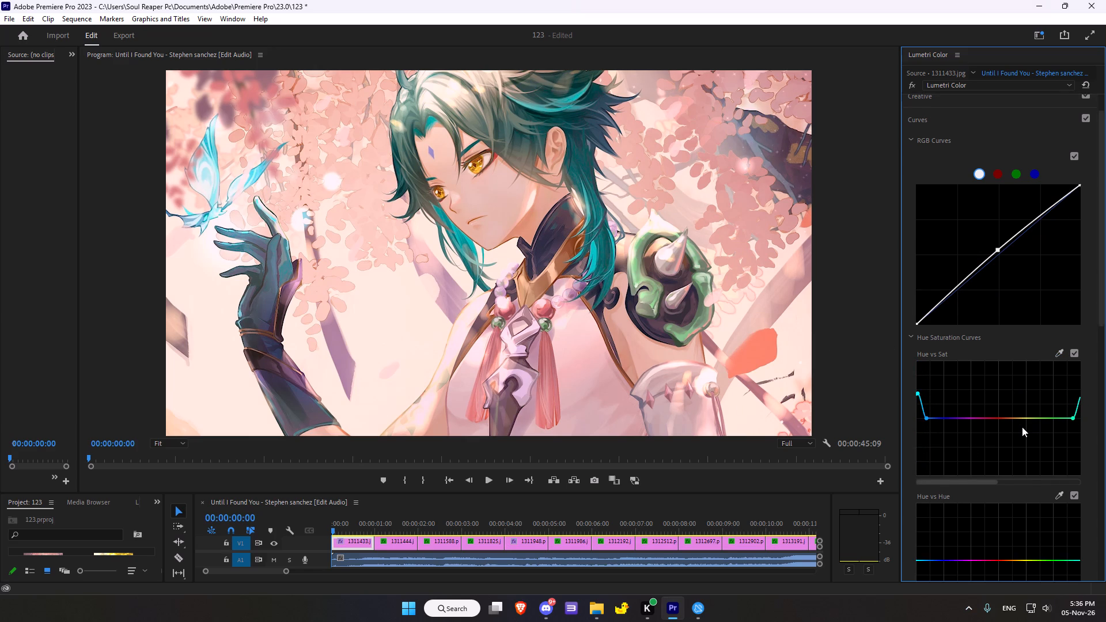
{"action": "scroll", "coordinate": [1022, 427], "scroll_direction": "down", "scroll_amount": 5}
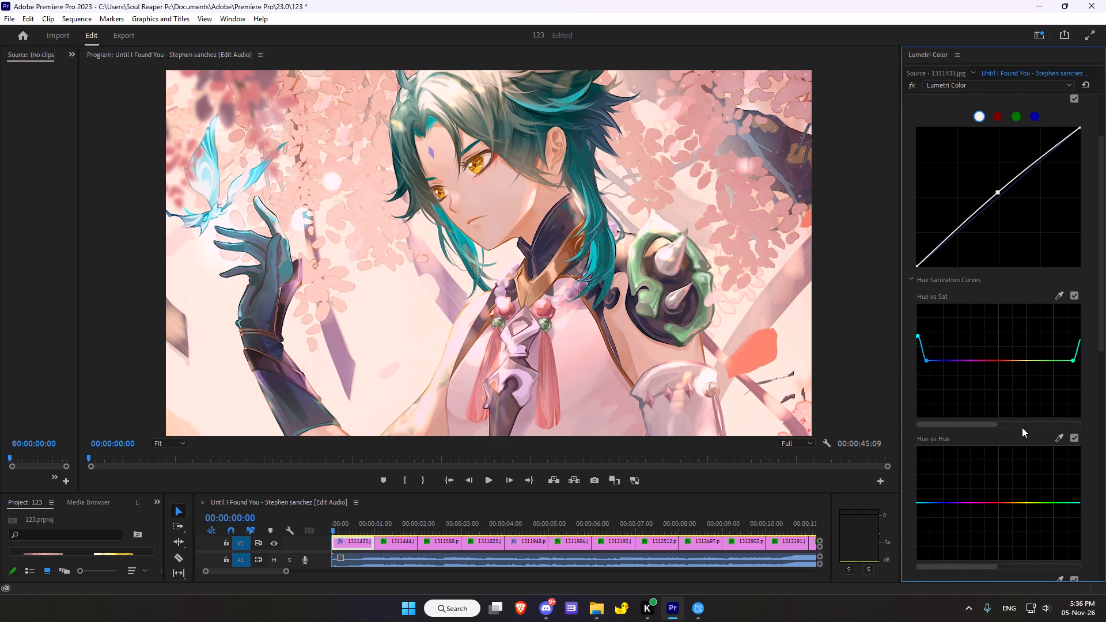
{"action": "scroll", "coordinate": [1022, 427], "scroll_direction": "down", "scroll_amount": 2}
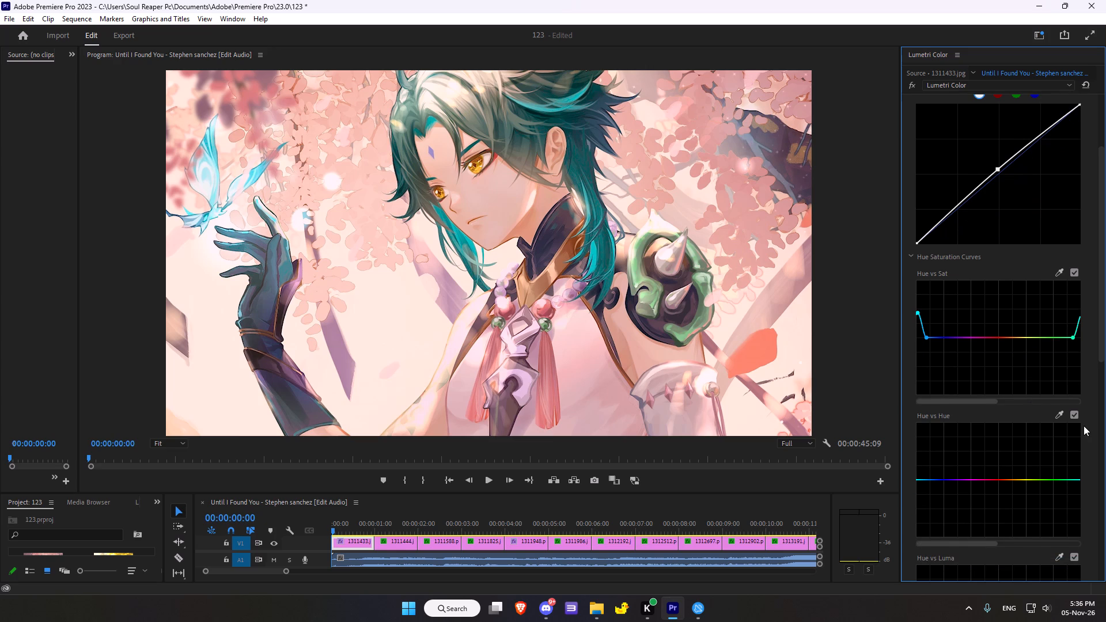
{"action": "scroll", "coordinate": [1093, 426], "scroll_direction": "down", "scroll_amount": 2}
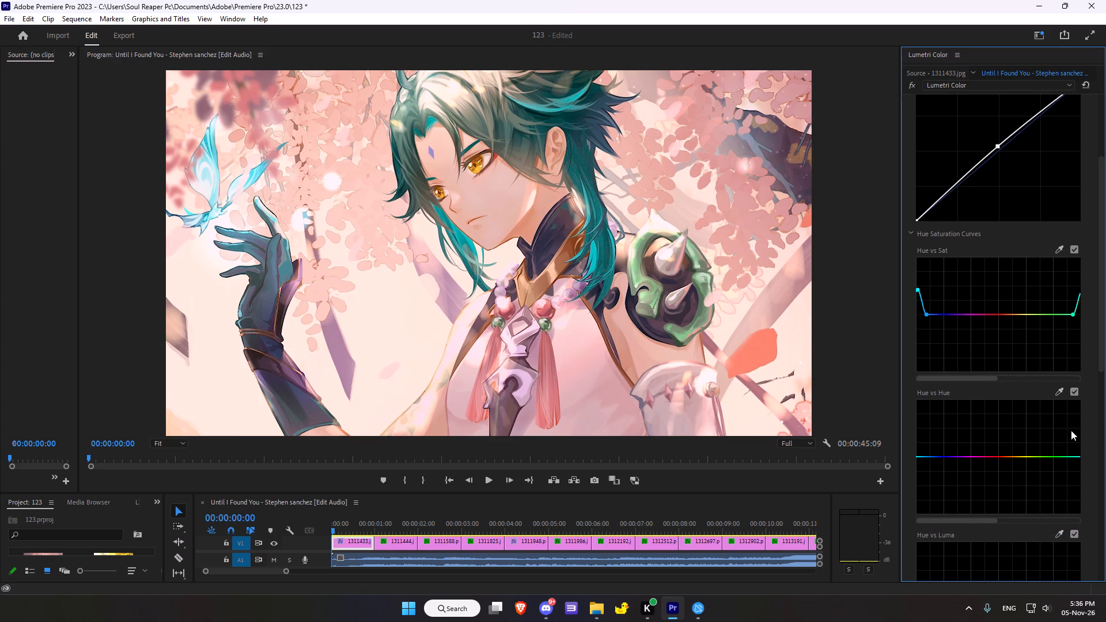
{"action": "scroll", "coordinate": [1071, 430], "scroll_direction": "down", "scroll_amount": 1}
{"action": "scroll", "coordinate": [1071, 430], "scroll_direction": "up", "scroll_amount": 1}
{"action": "right_click", "coordinate": [1071, 430]}
{"action": "left_click", "coordinate": [1099, 408]}
{"action": "scroll", "coordinate": [1093, 409], "scroll_direction": "up", "scroll_amount": 17}
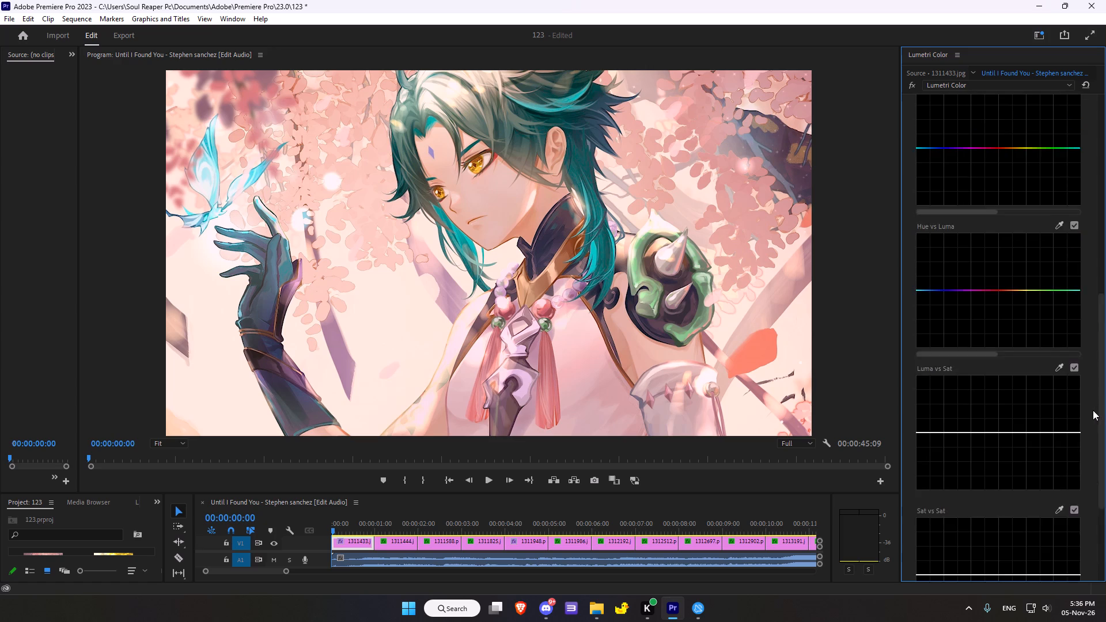
{"action": "scroll", "coordinate": [1093, 410], "scroll_direction": "up", "scroll_amount": 16}
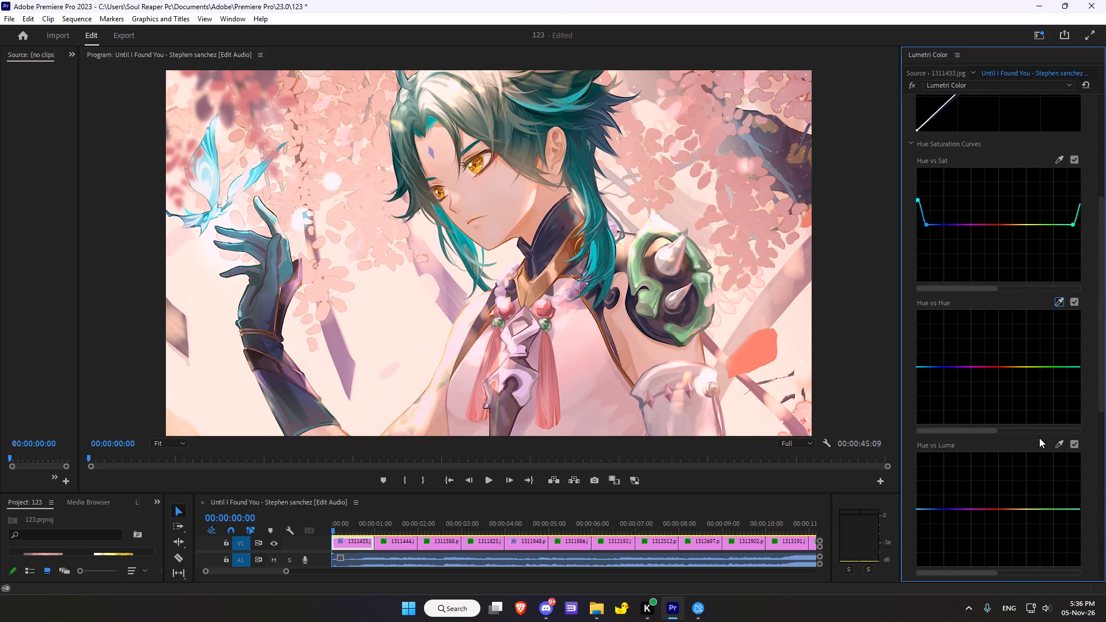
{"action": "scroll", "coordinate": [1039, 438], "scroll_direction": "up", "scroll_amount": 2}
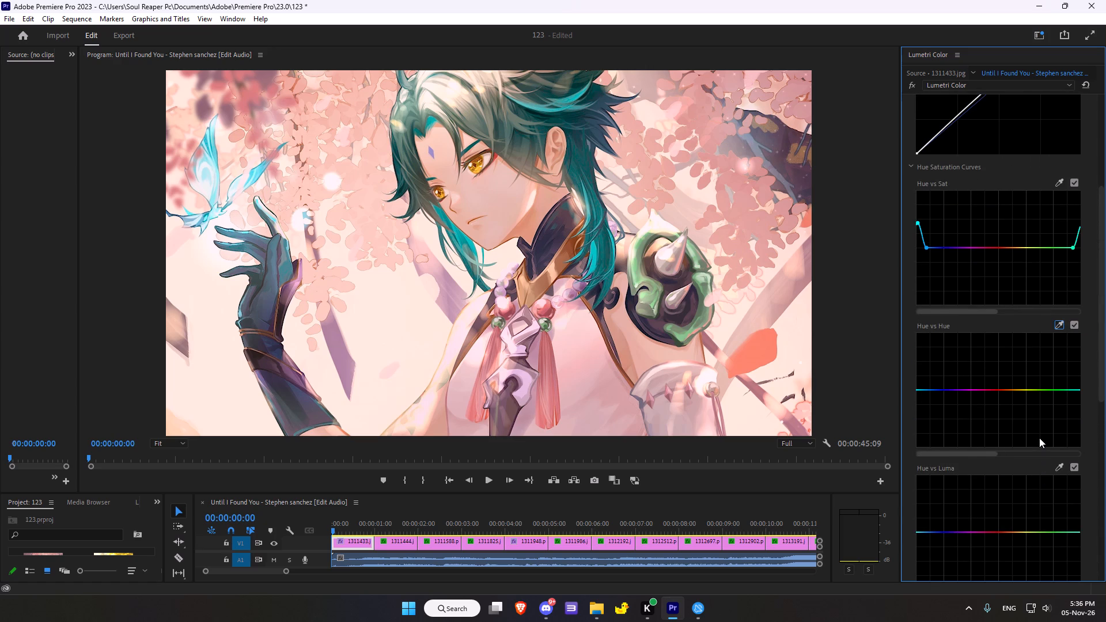
{"action": "right_click", "coordinate": [1039, 438]}
{"action": "scroll", "coordinate": [1039, 438], "scroll_direction": "up", "scroll_amount": 2}
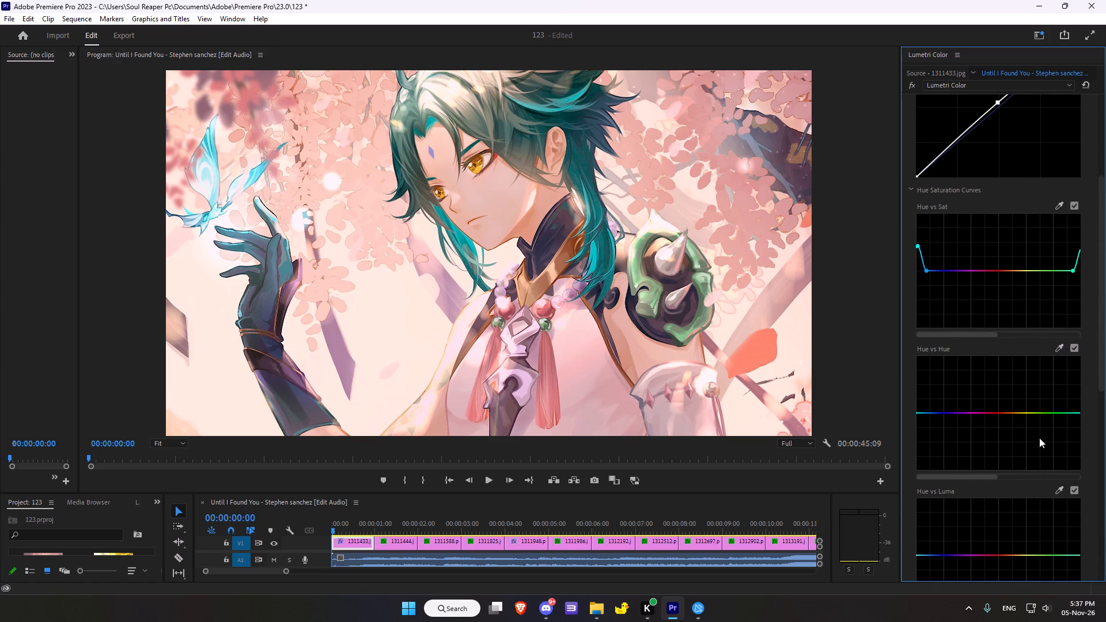
{"action": "scroll", "coordinate": [1039, 438], "scroll_direction": "up", "scroll_amount": 1}
{"action": "scroll", "coordinate": [1039, 438], "scroll_direction": "down", "scroll_amount": 2}
{"action": "scroll", "coordinate": [1039, 438], "scroll_direction": "up", "scroll_amount": 1}
On the Hue vs Hue curve, sample the green bead on the chest ornament and raise that green point slightly above the baseline.
{"action": "left_click", "coordinate": [1062, 348]}
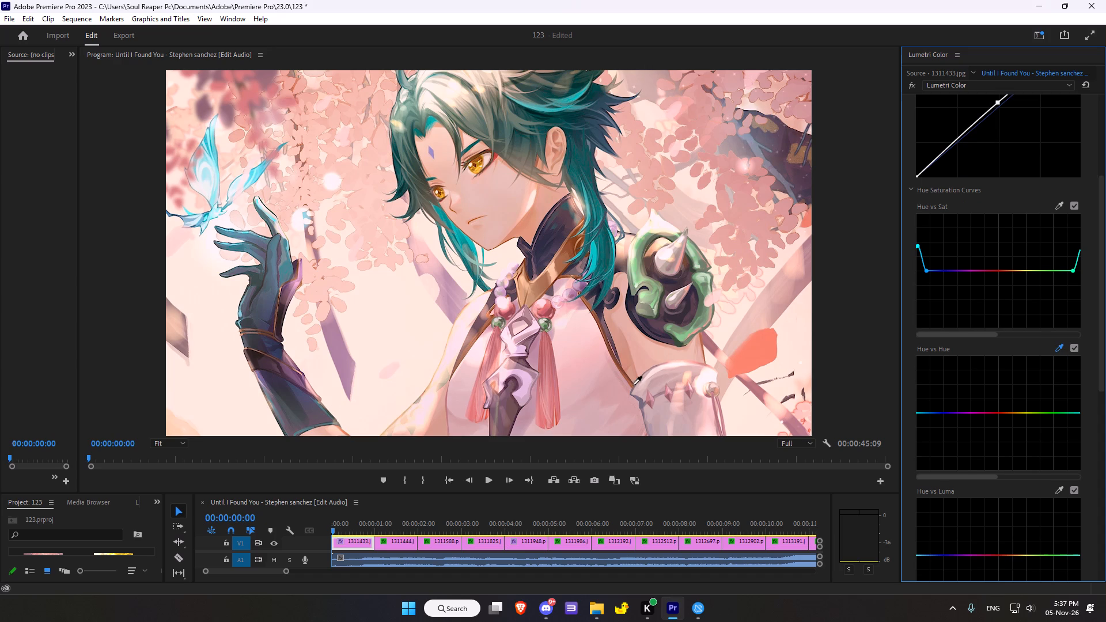
{"action": "left_click", "coordinate": [543, 326]}
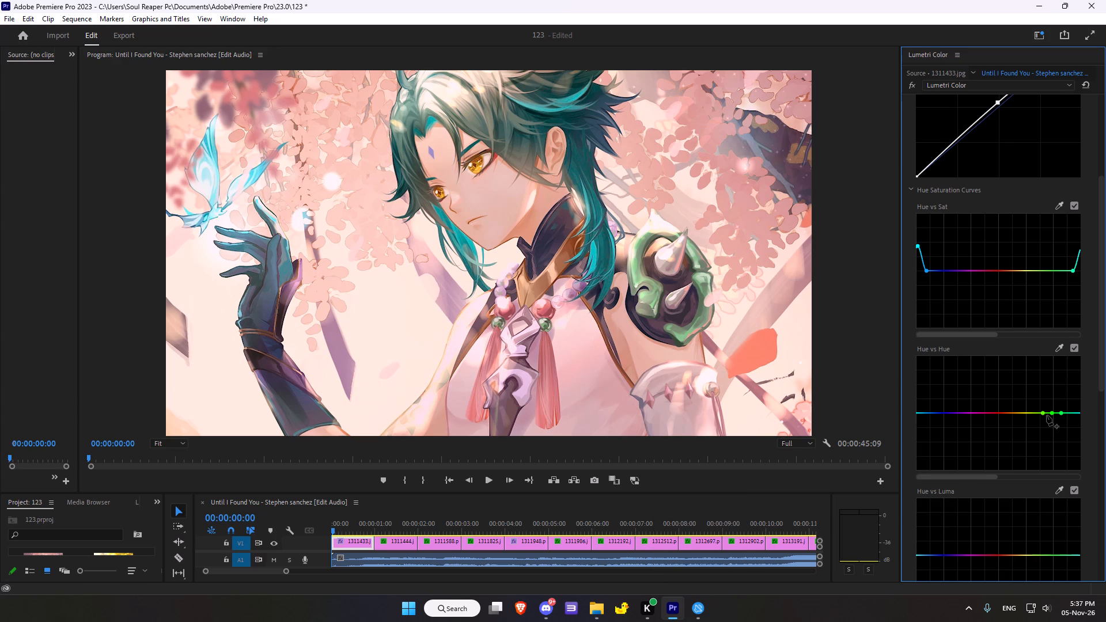
{"action": "scroll", "coordinate": [1053, 412], "scroll_direction": "down", "scroll_amount": 2}
{"action": "scroll", "coordinate": [1047, 395], "scroll_direction": "up", "scroll_amount": 1}
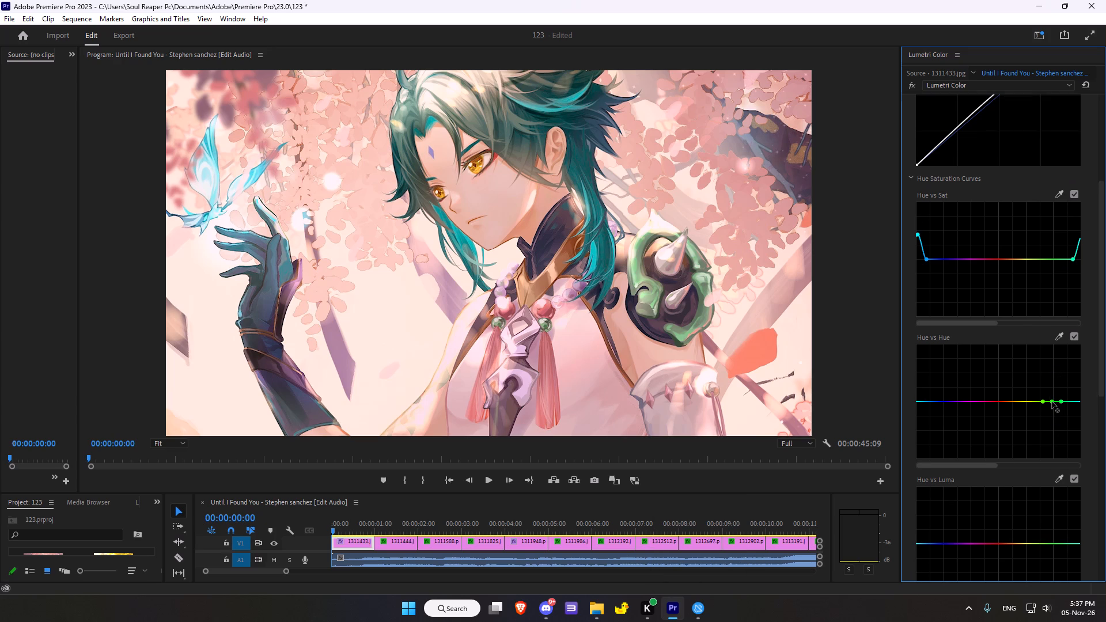
{"action": "left_click_drag", "start_coordinate": [1052, 401], "coordinate": [1050, 391]}
{"action": "left_click_drag", "start_coordinate": [1050, 391], "coordinate": [1053, 367]}
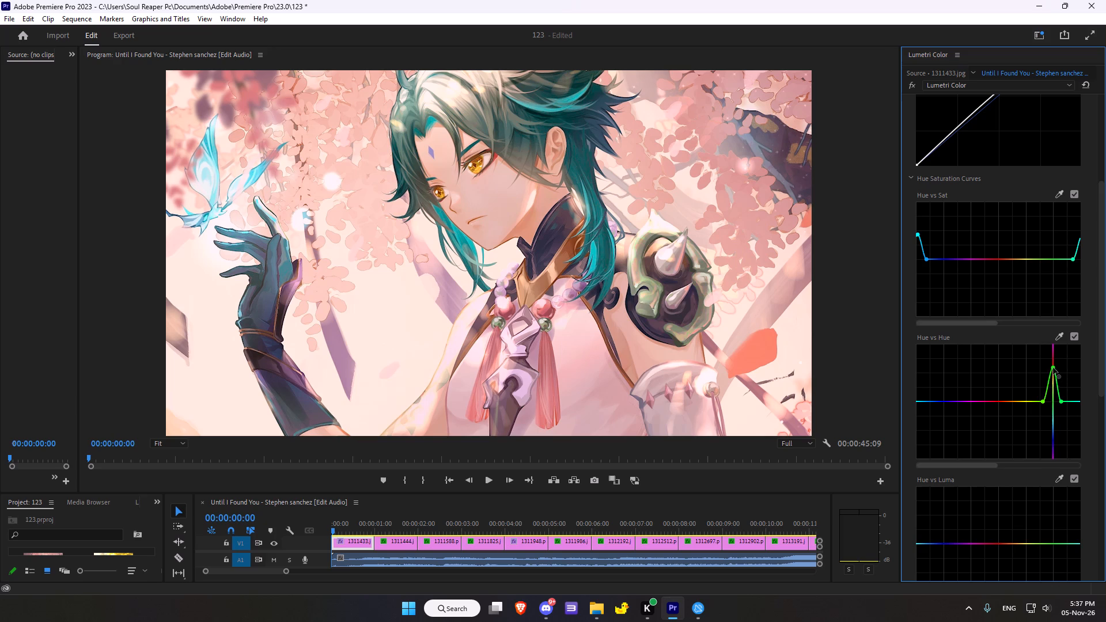
{"action": "left_click_drag", "start_coordinate": [1053, 367], "coordinate": [1047, 368]}
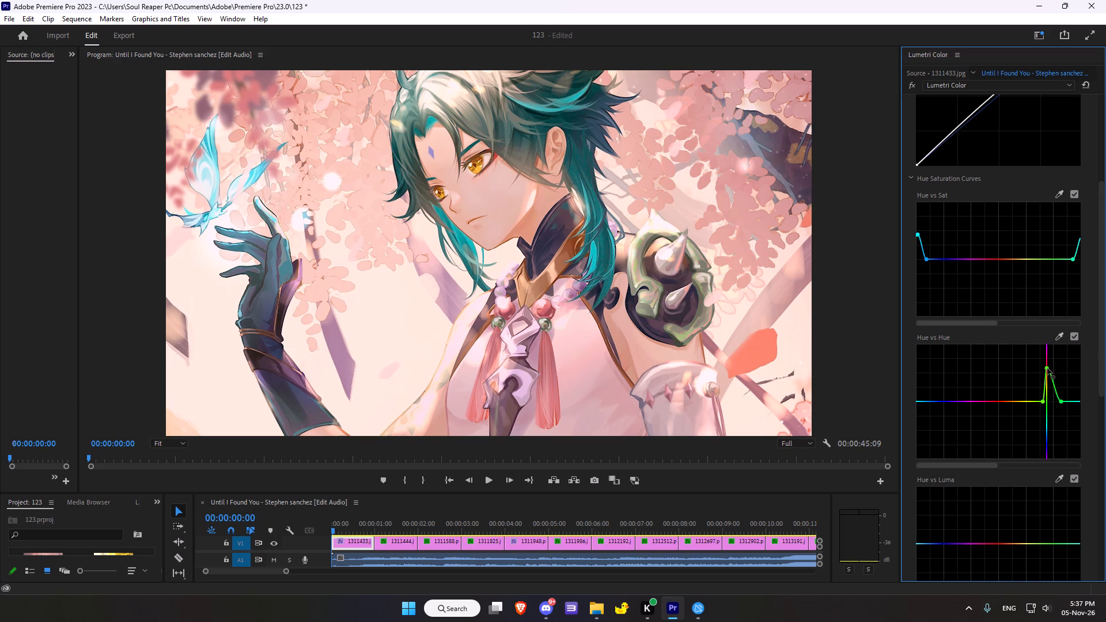
{"action": "left_click_drag", "start_coordinate": [1047, 368], "coordinate": [1058, 416]}
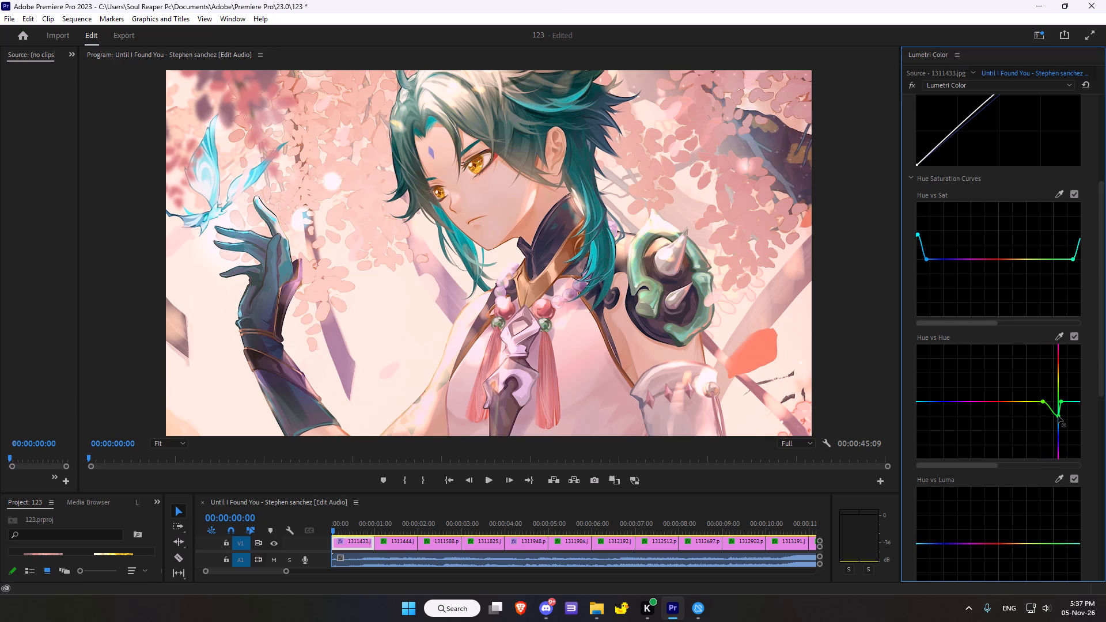
{"action": "left_click_drag", "start_coordinate": [1058, 416], "coordinate": [1061, 378]}
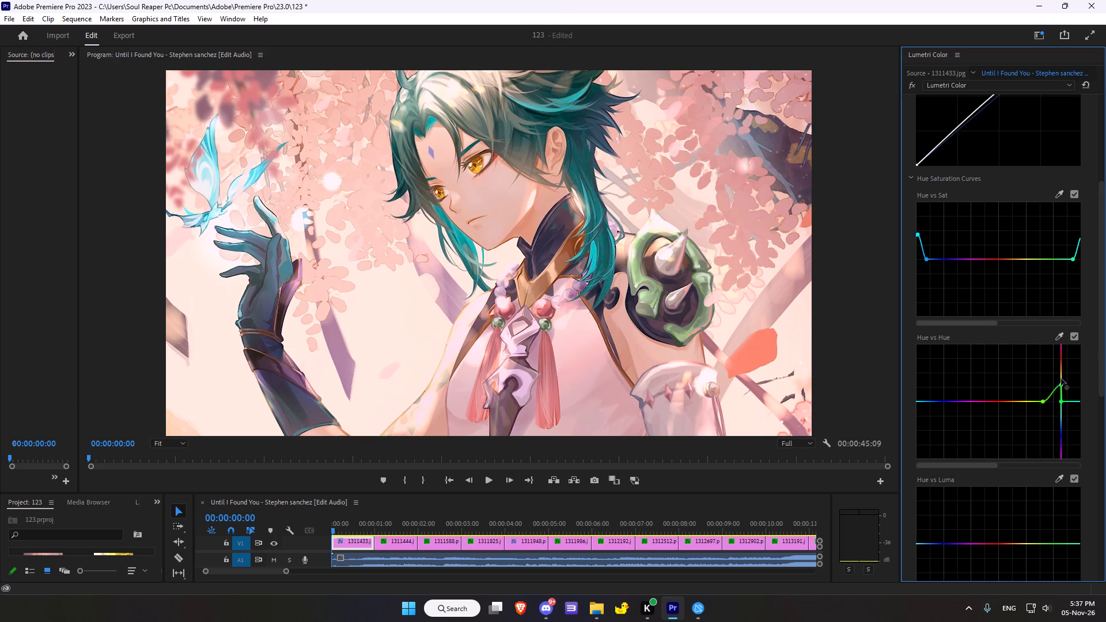
{"action": "left_click_drag", "start_coordinate": [1061, 378], "coordinate": [1063, 401]}
{"action": "left_click_drag", "start_coordinate": [1063, 401], "coordinate": [1050, 401]}
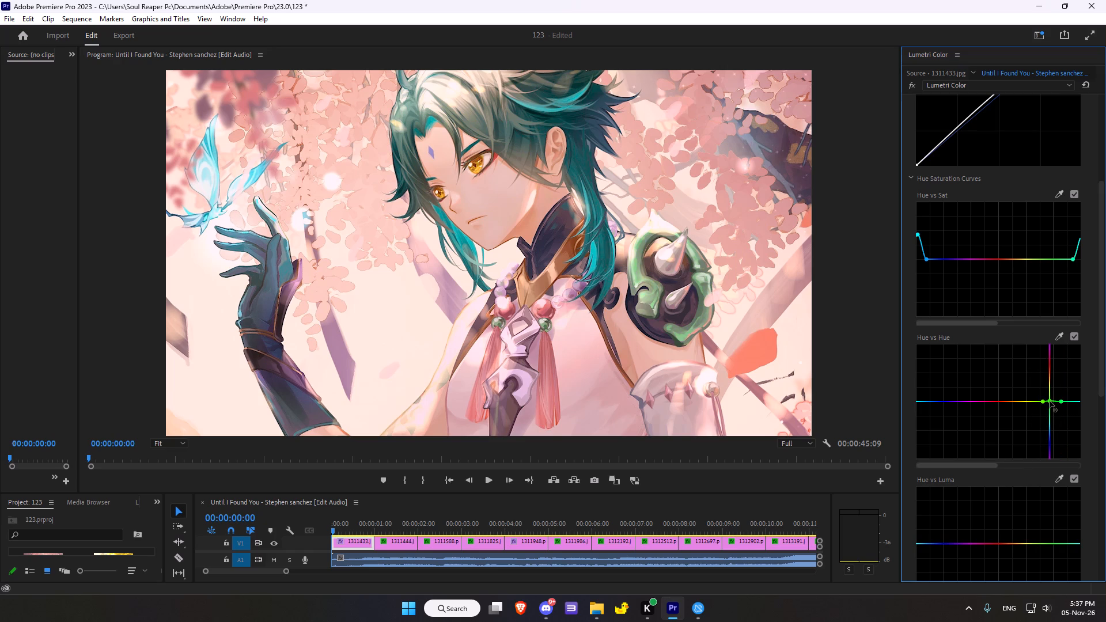
{"action": "left_click_drag", "start_coordinate": [1050, 401], "coordinate": [1050, 396]}
{"action": "left_click_drag", "start_coordinate": [1050, 396], "coordinate": [1050, 396]}
On the Hue vs Luma curve, sample the orange-red petal beside the shoulder and lower that point slightly below the baseline.
{"action": "scroll", "coordinate": [986, 419], "scroll_direction": "down", "scroll_amount": 8}
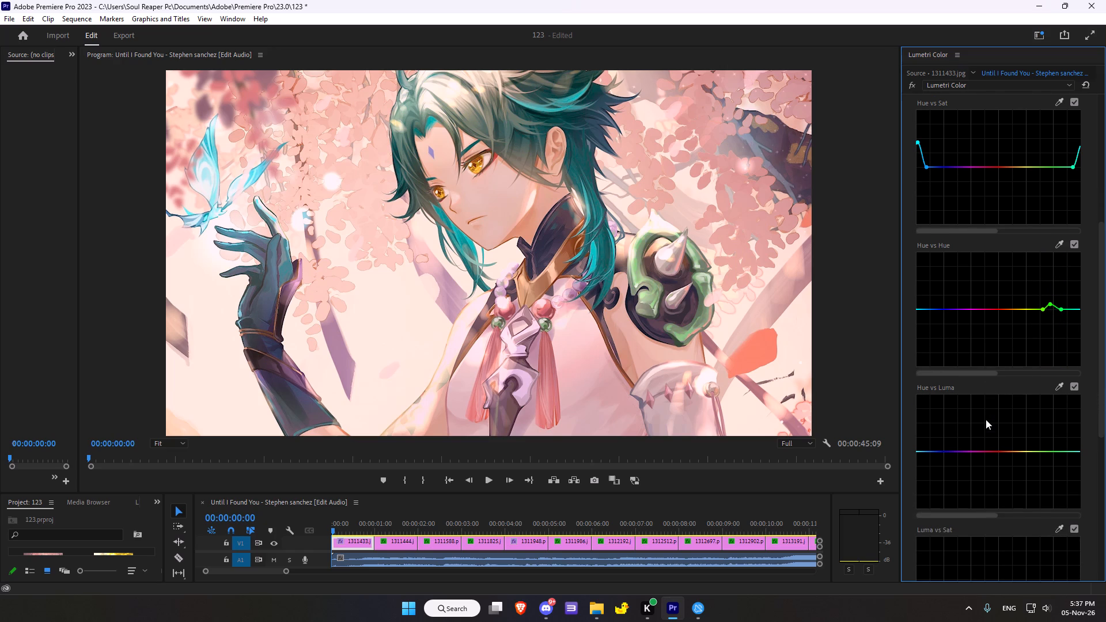
{"action": "scroll", "coordinate": [986, 419], "scroll_direction": "up", "scroll_amount": 1}
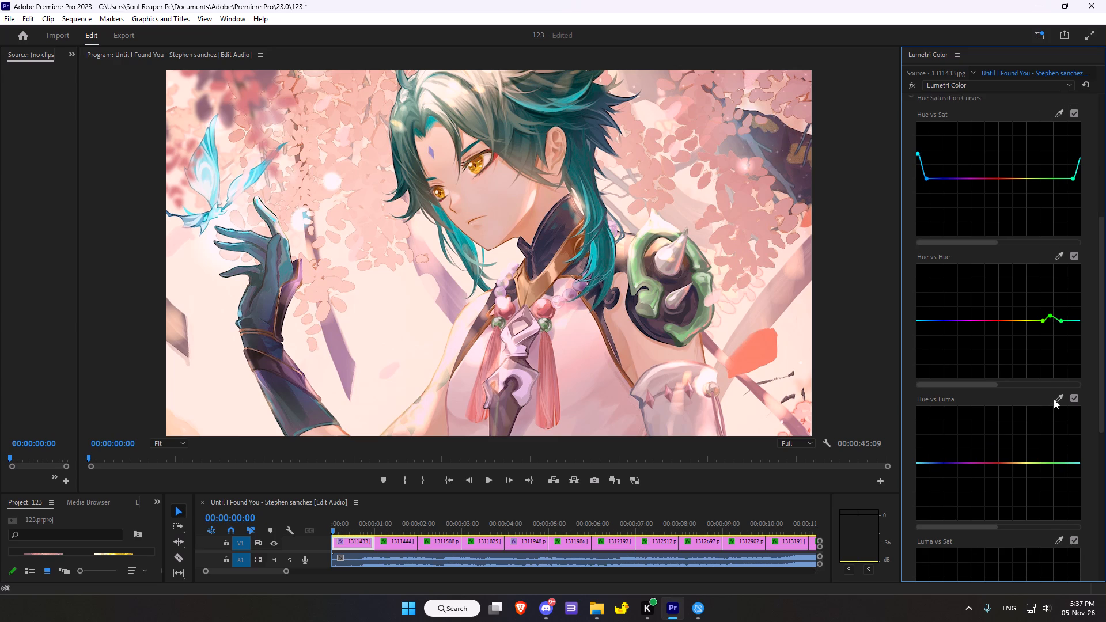
{"action": "left_click", "coordinate": [1056, 398]}
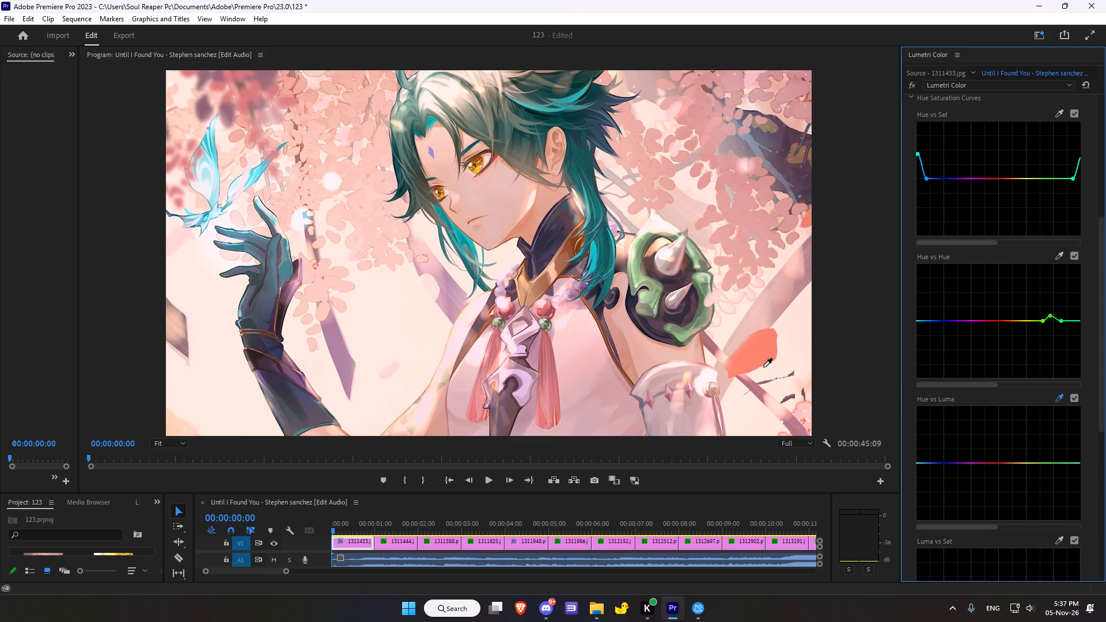
{"action": "left_click", "coordinate": [774, 360]}
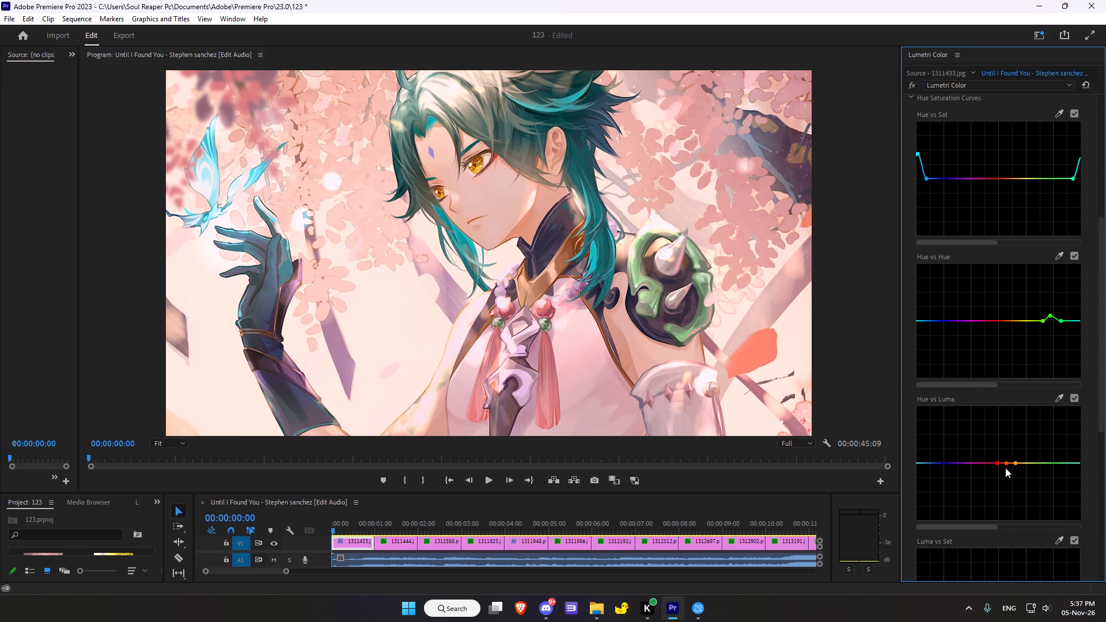
{"action": "left_click", "coordinate": [1007, 463]}
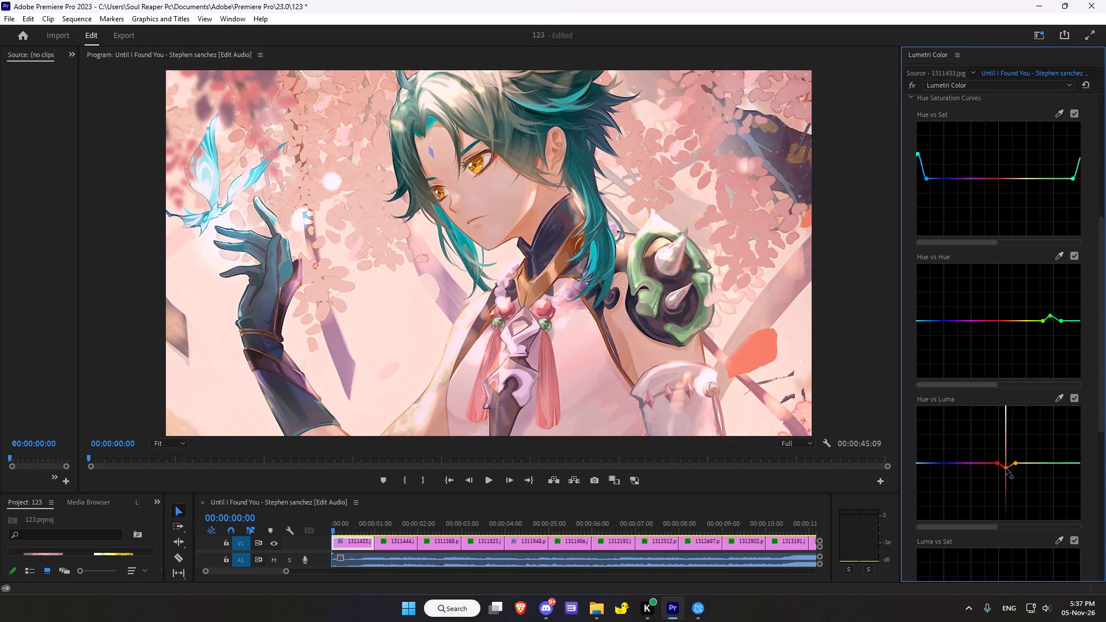
{"action": "right_click", "coordinate": [1006, 468]}
On the Hue vs Luma curve, sample the background at the image's far edge, level with the collar, to add red points.
{"action": "left_click", "coordinate": [1060, 395]}
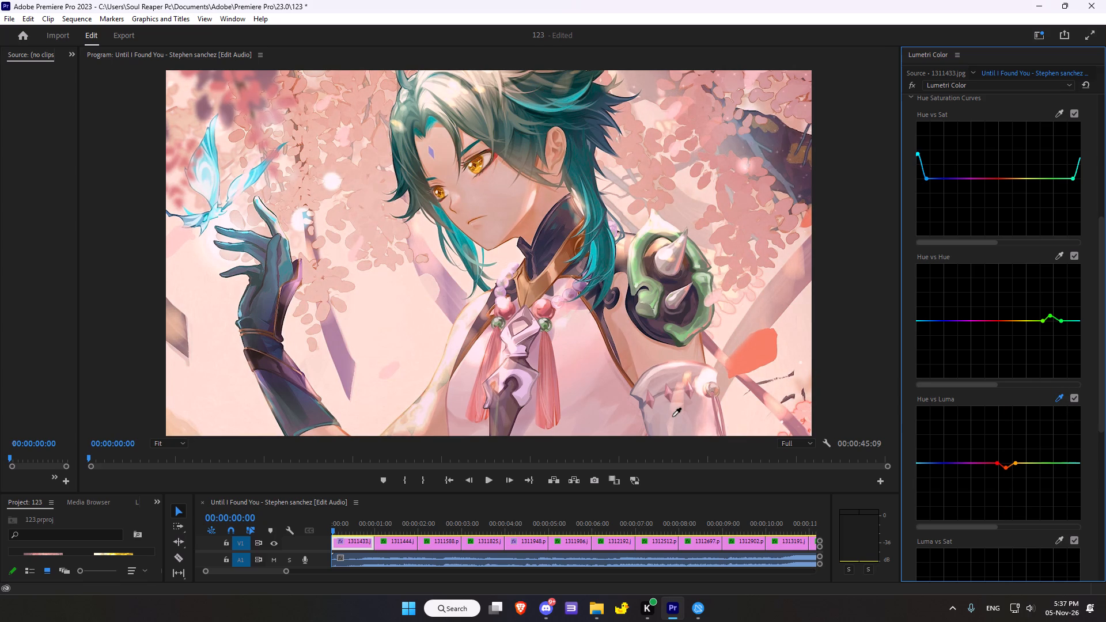
{"action": "left_click", "coordinate": [806, 220]}
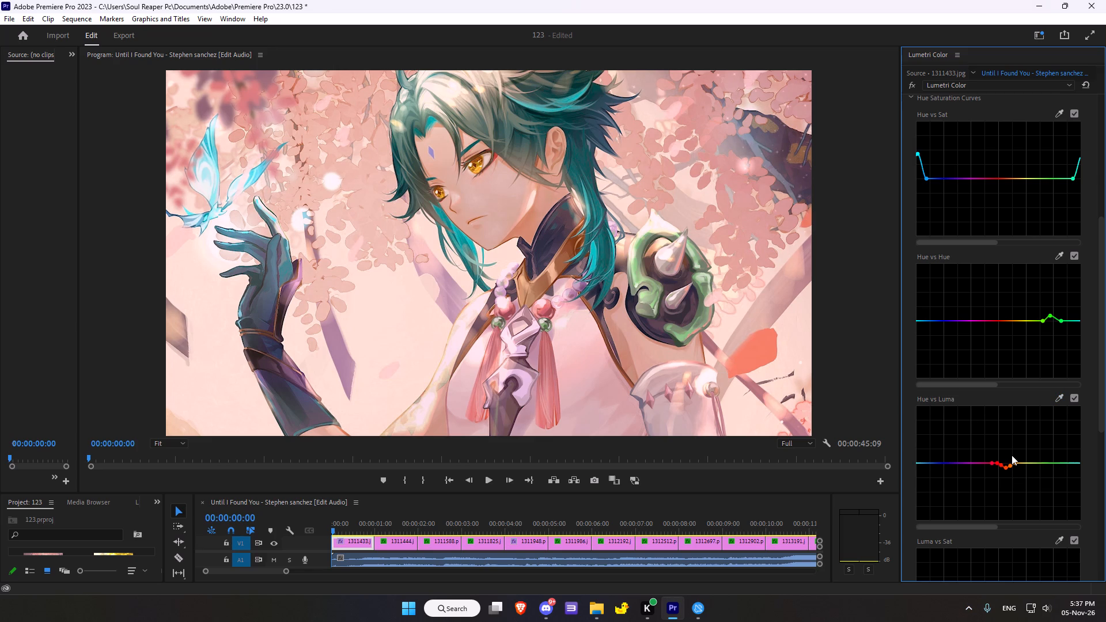
On the Luma vs Sat curve, sample the green bead on the chest ornament and raise that bright-range point slightly above the baseline.
{"action": "scroll", "coordinate": [1007, 419], "scroll_direction": "down", "scroll_amount": 8}
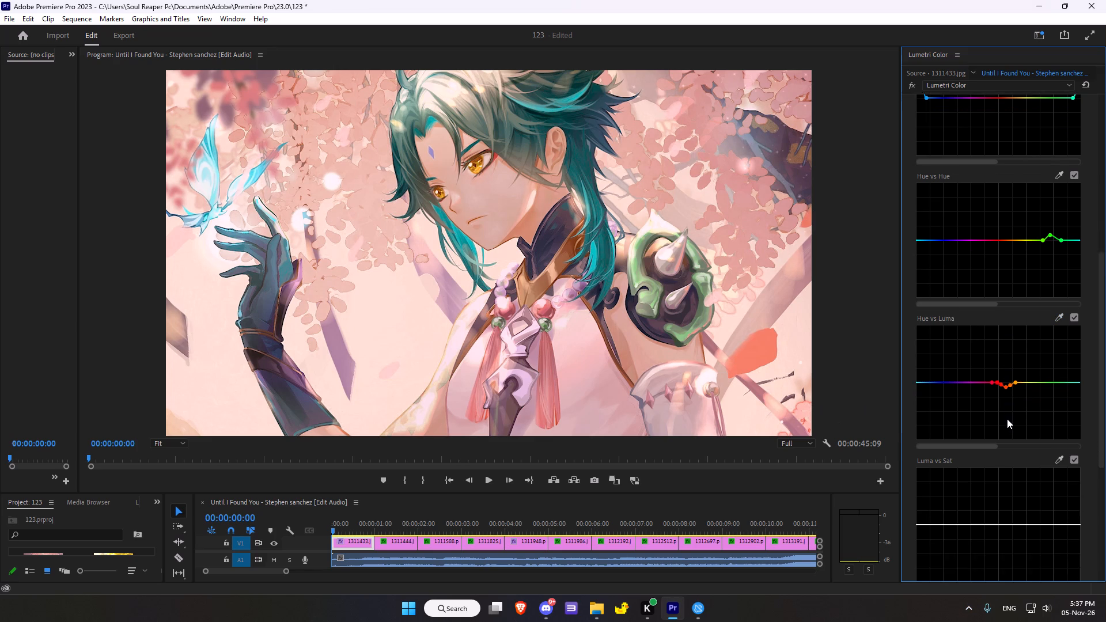
{"action": "scroll", "coordinate": [1007, 419], "scroll_direction": "down", "scroll_amount": 5}
{"action": "left_click", "coordinate": [1056, 392]}
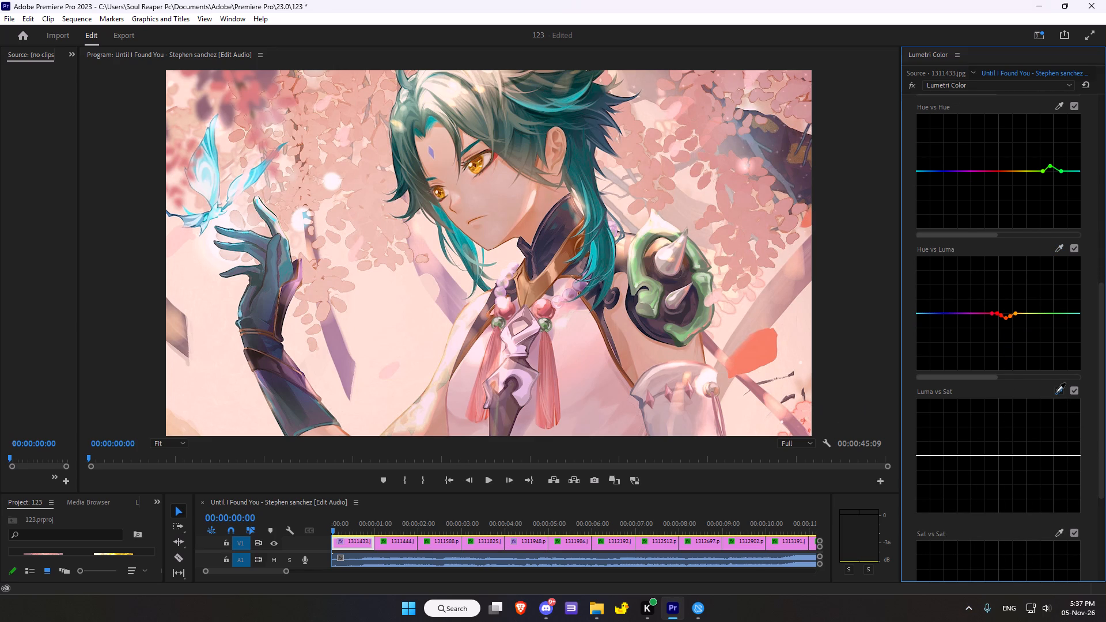
{"action": "left_click", "coordinate": [544, 323]}
{"action": "left_click_drag", "start_coordinate": [1023, 456], "coordinate": [1021, 439]}
{"action": "left_click_drag", "start_coordinate": [1021, 439], "coordinate": [1025, 446]}
{"action": "left_click_drag", "start_coordinate": [1025, 446], "coordinate": [1021, 449]}
On the Sat vs Sat curve, sample the neutral area just below the image to add points at the low-saturation end.
{"action": "scroll", "coordinate": [952, 455], "scroll_direction": "down", "scroll_amount": 11}
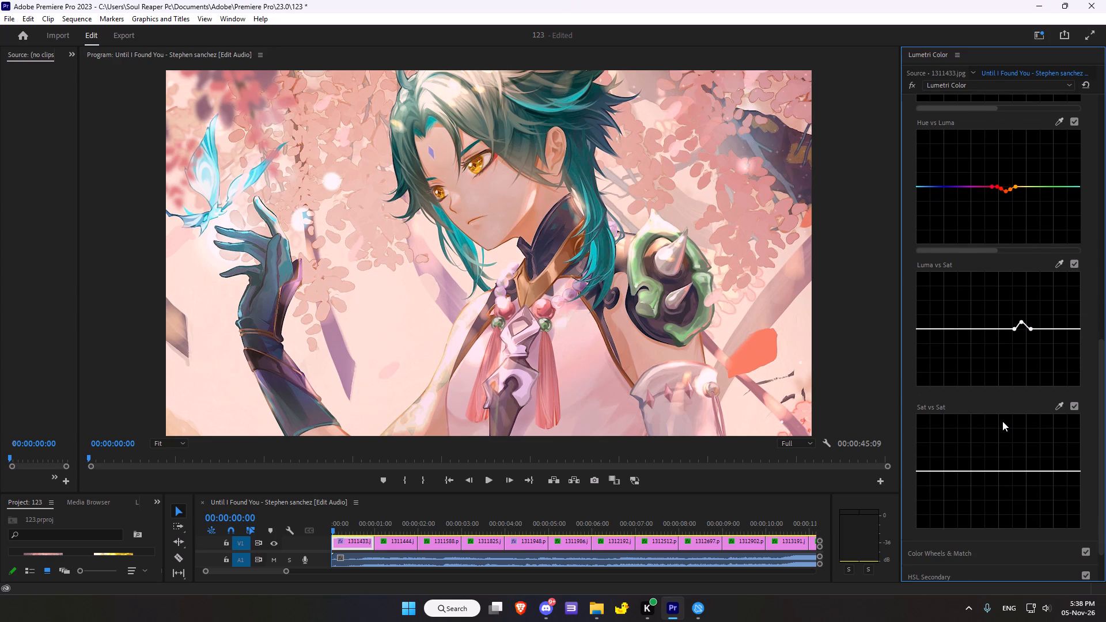
{"action": "scroll", "coordinate": [1002, 421], "scroll_direction": "down", "scroll_amount": 2}
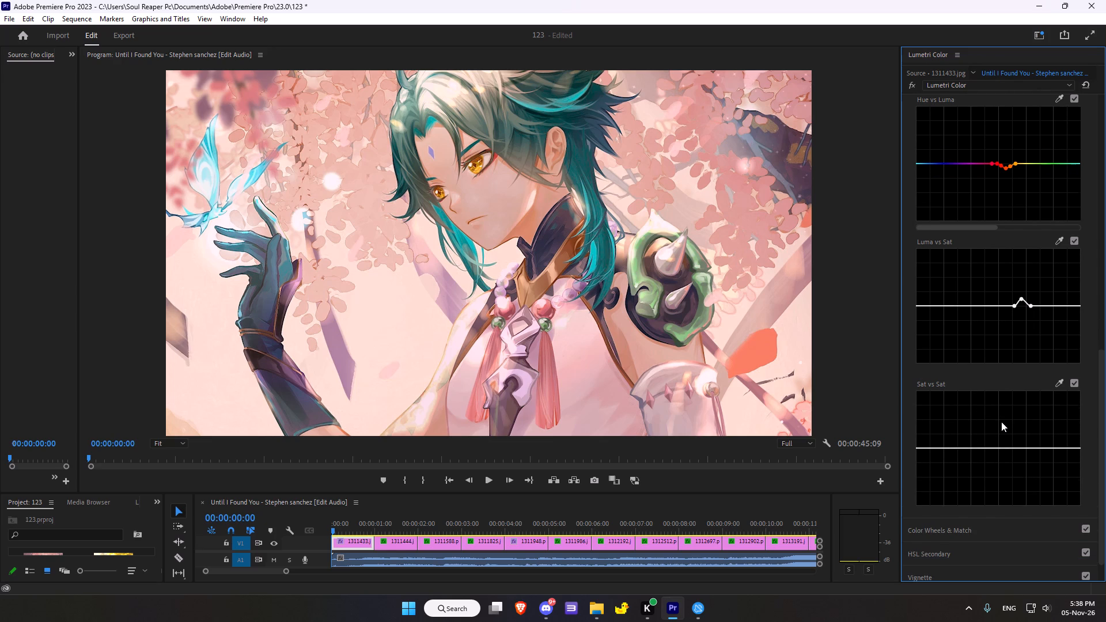
{"action": "scroll", "coordinate": [1001, 422], "scroll_direction": "down", "scroll_amount": 1}
{"action": "left_click", "coordinate": [1063, 372]}
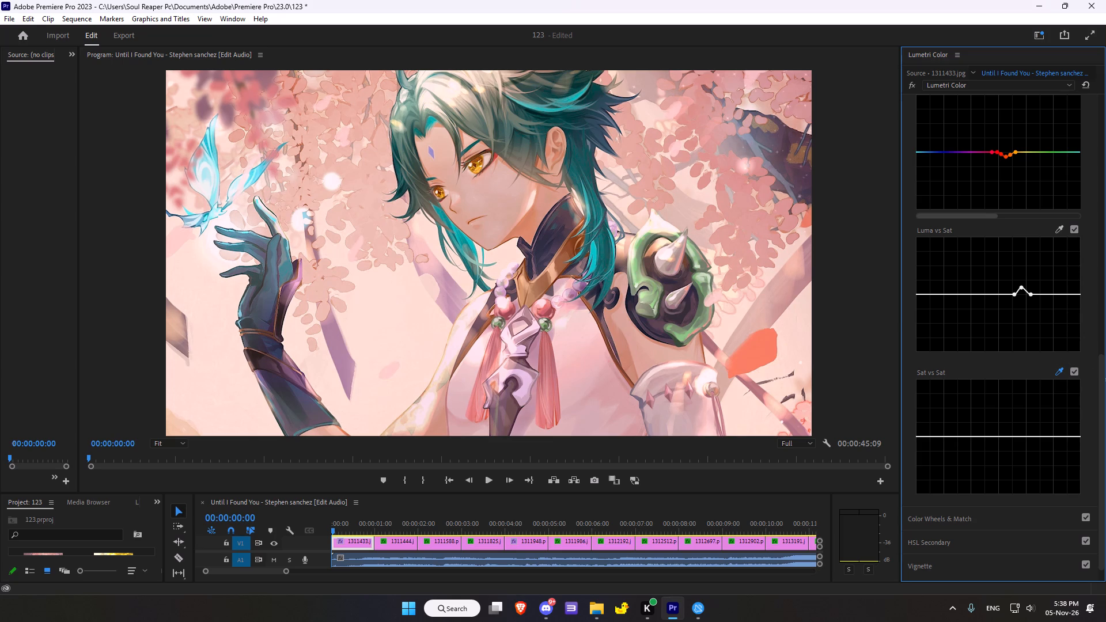
{"action": "scroll", "coordinate": [764, 382], "scroll_direction": "down", "scroll_amount": 2}
{"action": "scroll", "coordinate": [563, 470], "scroll_direction": "up", "scroll_amount": 3}
{"action": "scroll", "coordinate": [566, 462], "scroll_direction": "down", "scroll_amount": 4}
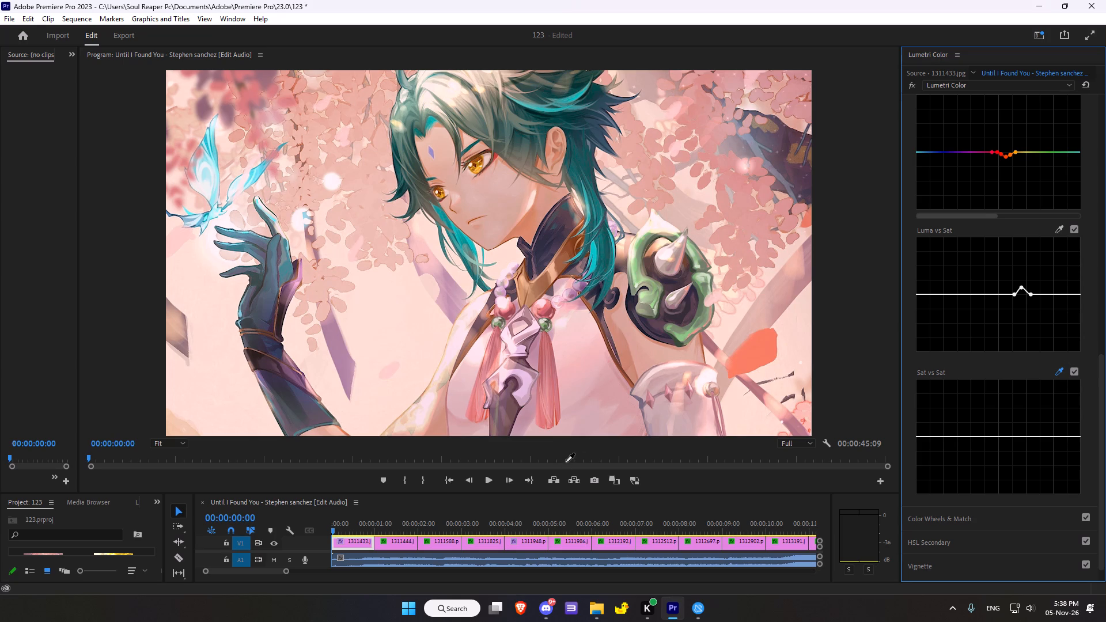
{"action": "scroll", "coordinate": [564, 530], "scroll_direction": "up", "scroll_amount": 5}
{"action": "scroll", "coordinate": [564, 530], "scroll_direction": "down", "scroll_amount": 7}
{"action": "left_click", "coordinate": [556, 457]}
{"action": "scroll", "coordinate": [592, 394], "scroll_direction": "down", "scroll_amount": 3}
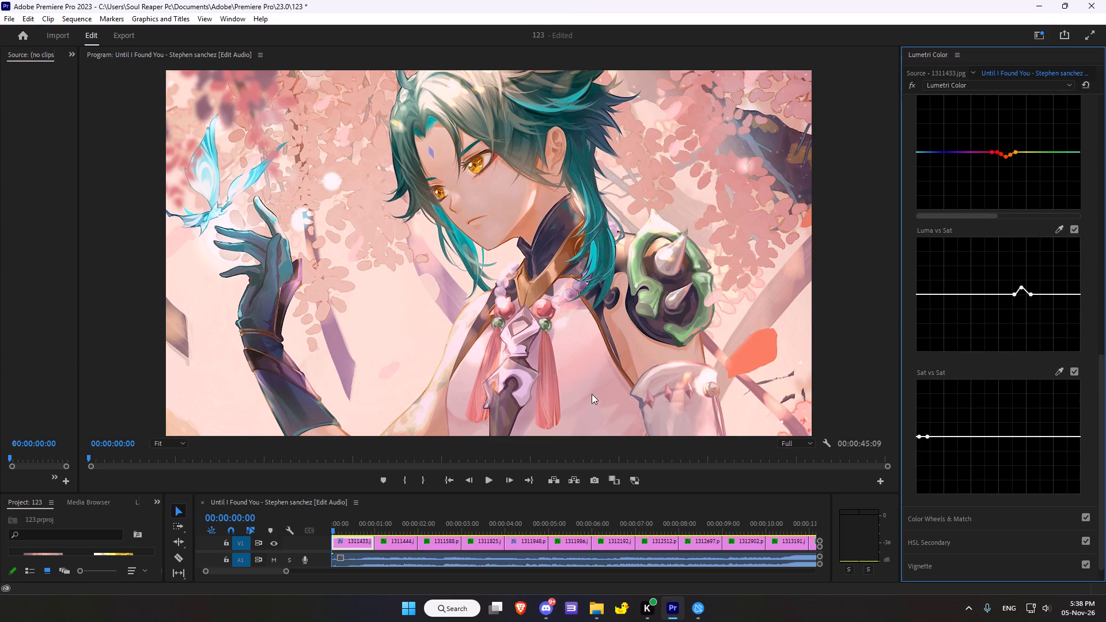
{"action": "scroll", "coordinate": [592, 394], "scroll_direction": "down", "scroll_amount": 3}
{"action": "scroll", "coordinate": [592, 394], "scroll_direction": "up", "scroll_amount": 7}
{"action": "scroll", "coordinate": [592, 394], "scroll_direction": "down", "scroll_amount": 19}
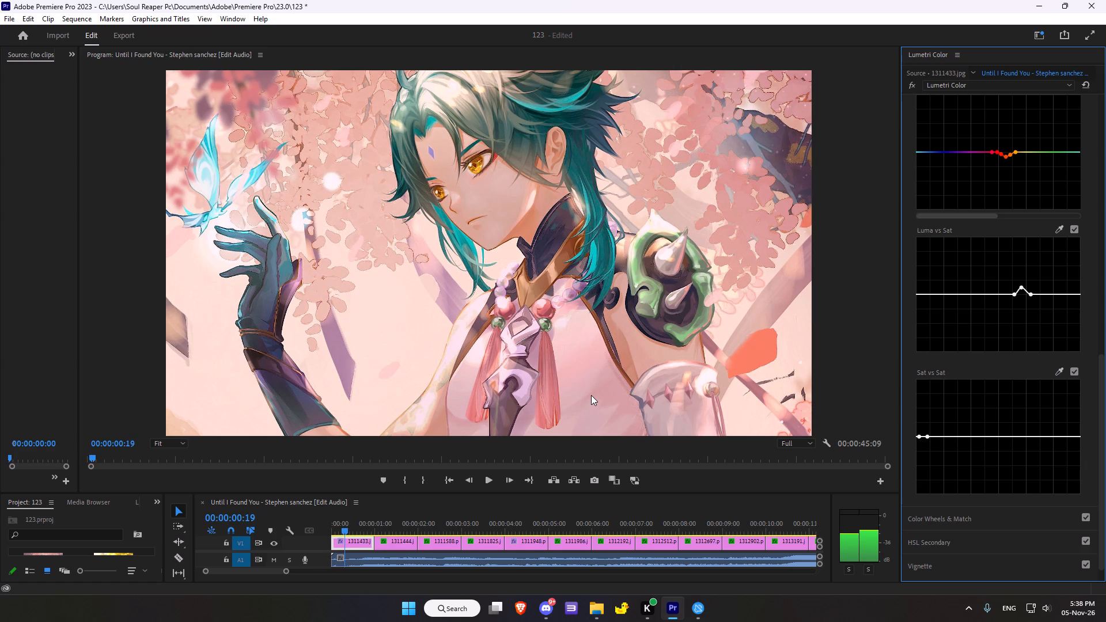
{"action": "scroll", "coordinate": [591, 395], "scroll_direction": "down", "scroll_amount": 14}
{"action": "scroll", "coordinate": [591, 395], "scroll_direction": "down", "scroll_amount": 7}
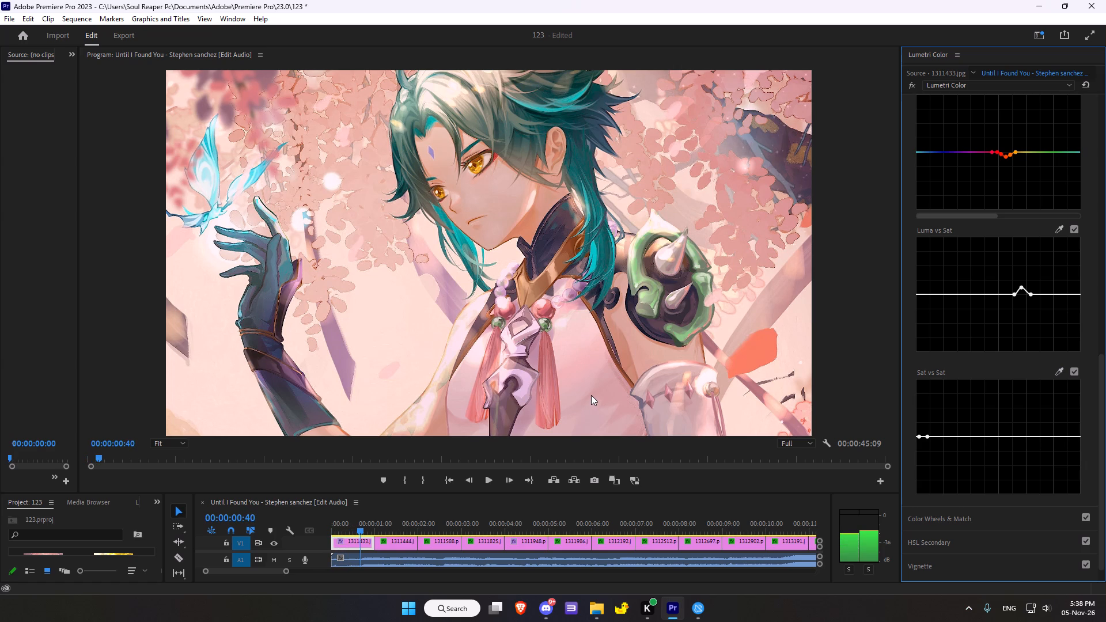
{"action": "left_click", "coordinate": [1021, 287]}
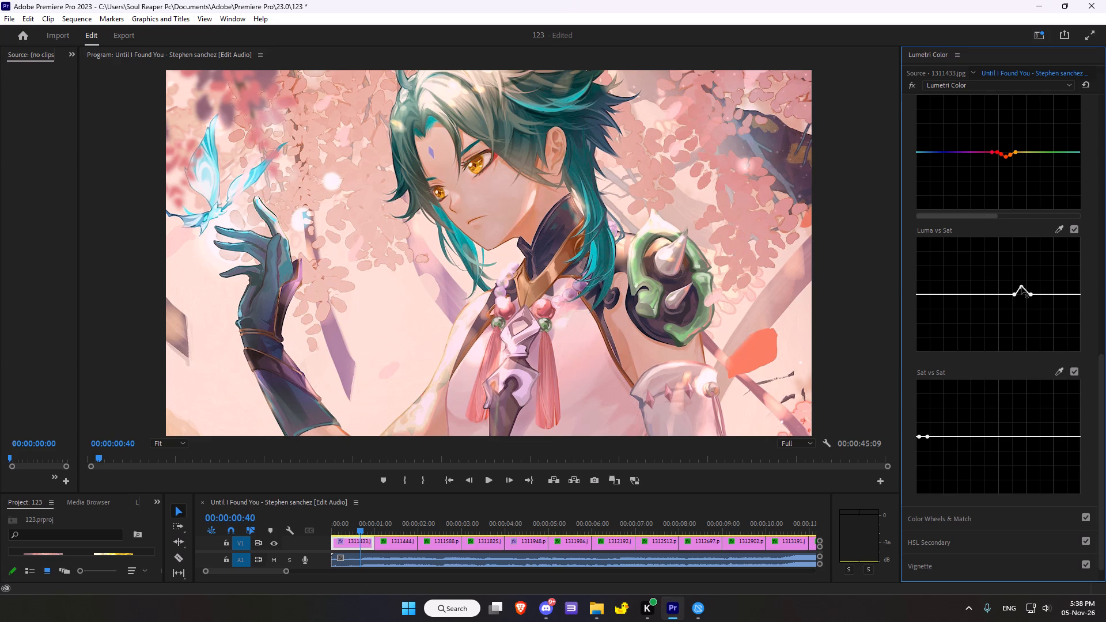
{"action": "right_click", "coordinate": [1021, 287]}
On the Sat vs Sat curve, sample beside the gloved fingertips and raise that low-saturation point slightly above the baseline.
{"action": "left_click", "coordinate": [1056, 371]}
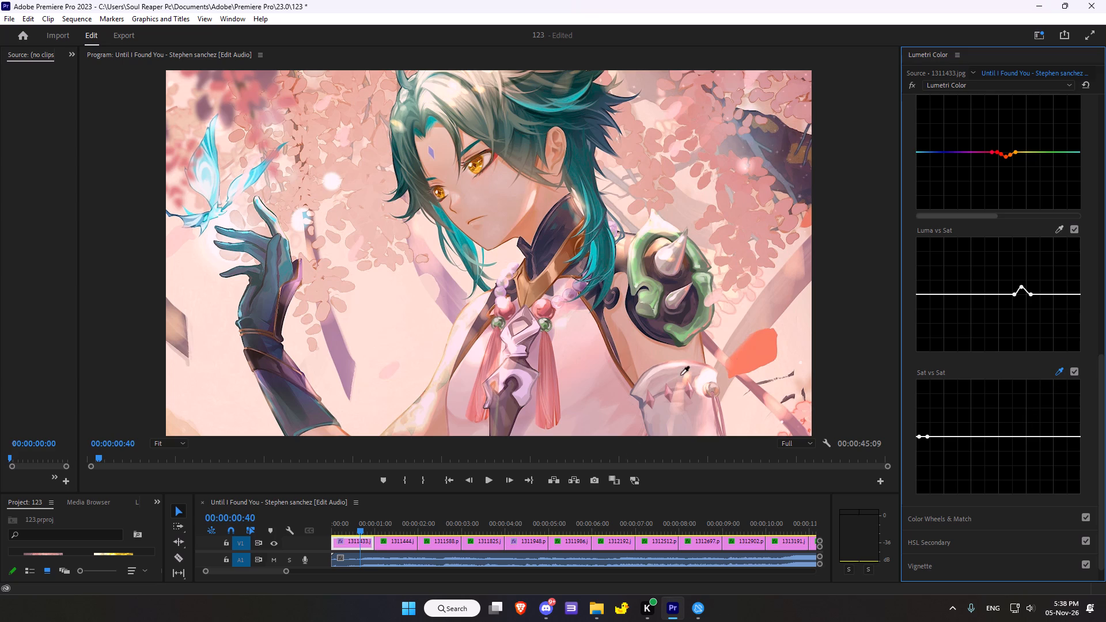
{"action": "left_click", "coordinate": [228, 233]}
{"action": "left_click_drag", "start_coordinate": [953, 435], "coordinate": [946, 431]}
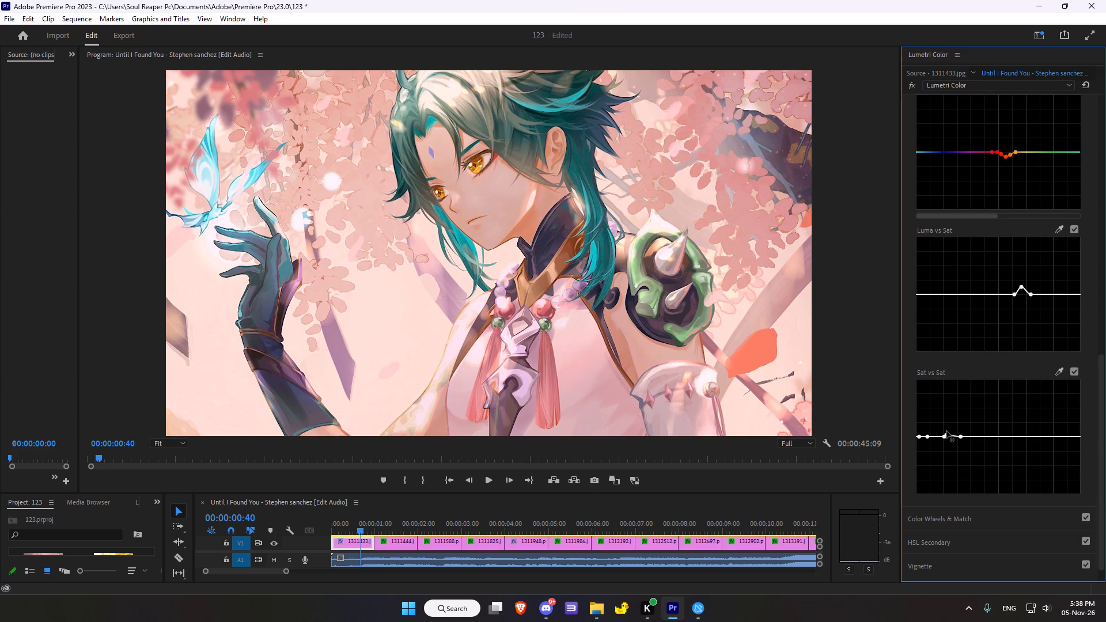
{"action": "left_click_drag", "start_coordinate": [946, 431], "coordinate": [946, 424]}
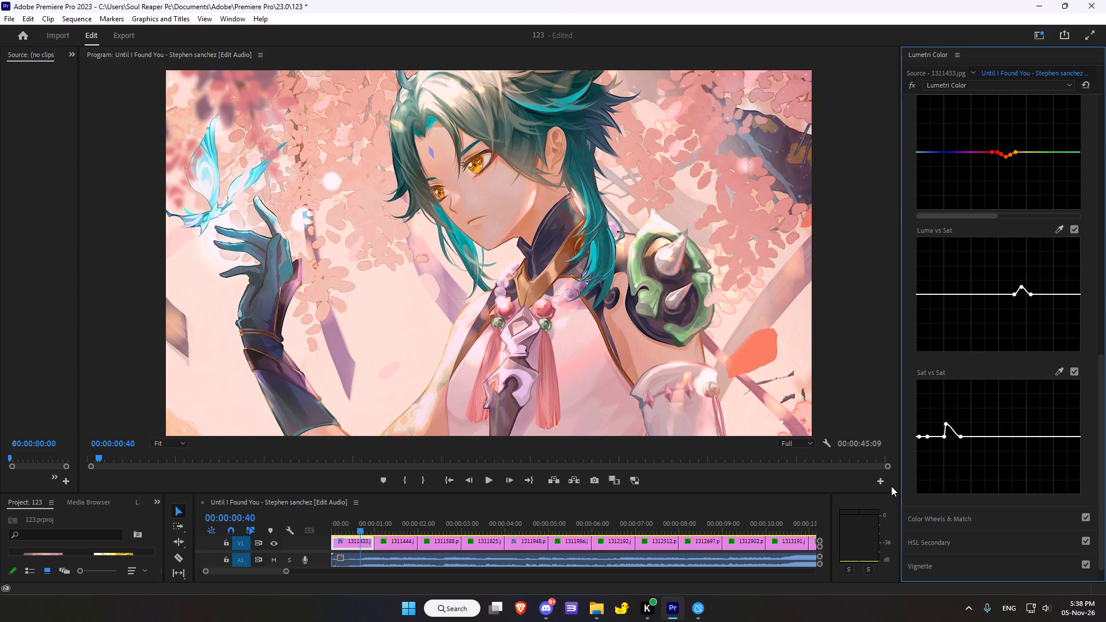
{"action": "scroll", "coordinate": [885, 465], "scroll_direction": "down", "scroll_amount": 1}
{"action": "left_click_drag", "start_coordinate": [945, 426], "coordinate": [952, 428]}
{"action": "left_click_drag", "start_coordinate": [952, 428], "coordinate": [953, 428]}
In Color Wheels & Match, shift the Midtones wheel very slightly from its centre toward cyan-blue.
{"action": "scroll", "coordinate": [1029, 420], "scroll_direction": "down", "scroll_amount": 4}
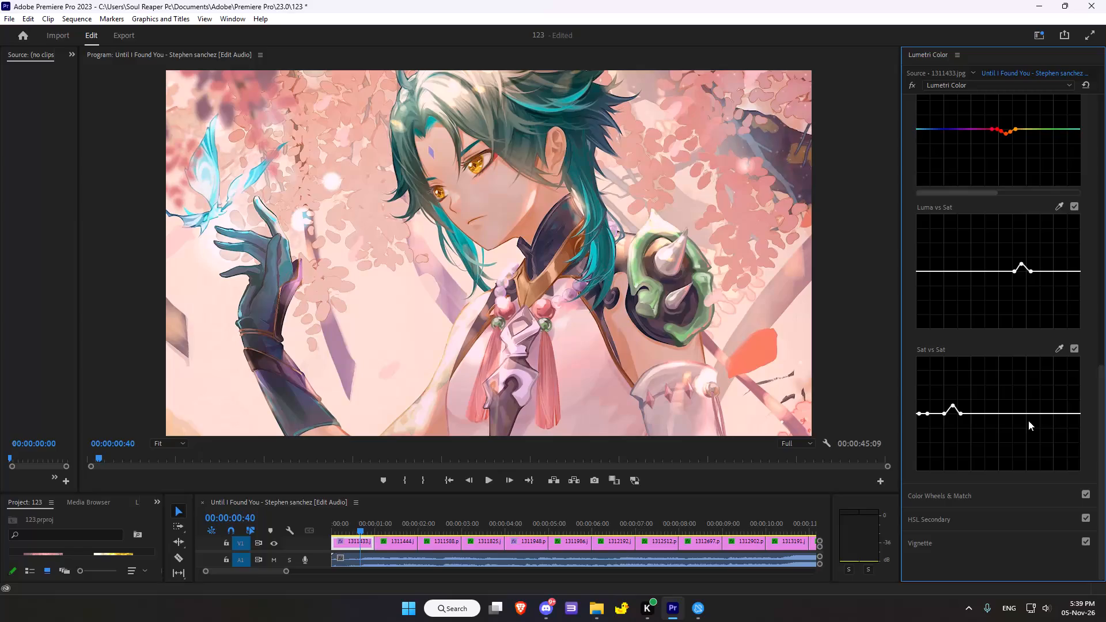
{"action": "scroll", "coordinate": [1028, 420], "scroll_direction": "down", "scroll_amount": 11}
{"action": "left_click", "coordinate": [939, 492]}
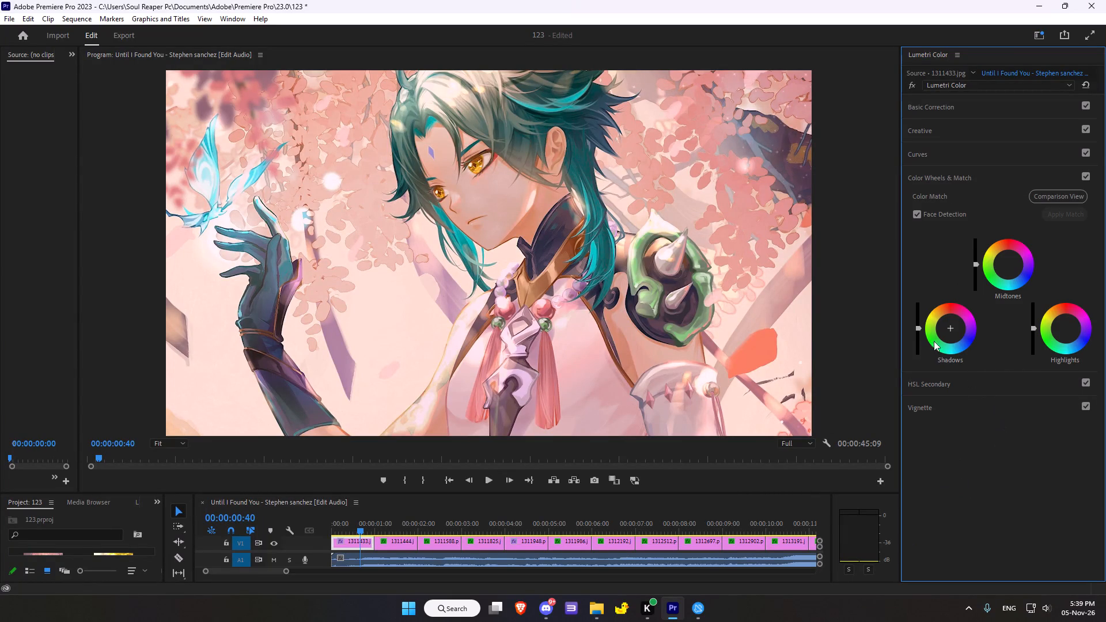
{"action": "left_click_drag", "start_coordinate": [1008, 263], "coordinate": [1012, 255]}
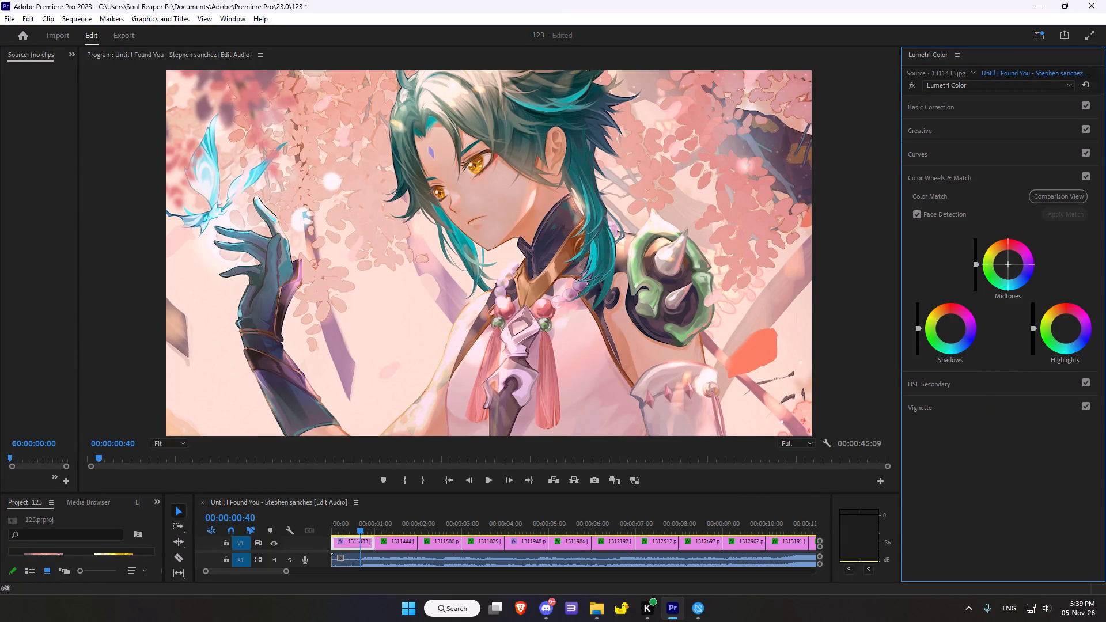
{"action": "left_click_drag", "start_coordinate": [1012, 255], "coordinate": [1001, 301]}
{"action": "double_click", "coordinate": [1008, 263]}
{"action": "left_click_drag", "start_coordinate": [1008, 263], "coordinate": [1022, 286]}
{"action": "left_click_drag", "start_coordinate": [1007, 264], "coordinate": [1023, 282]}
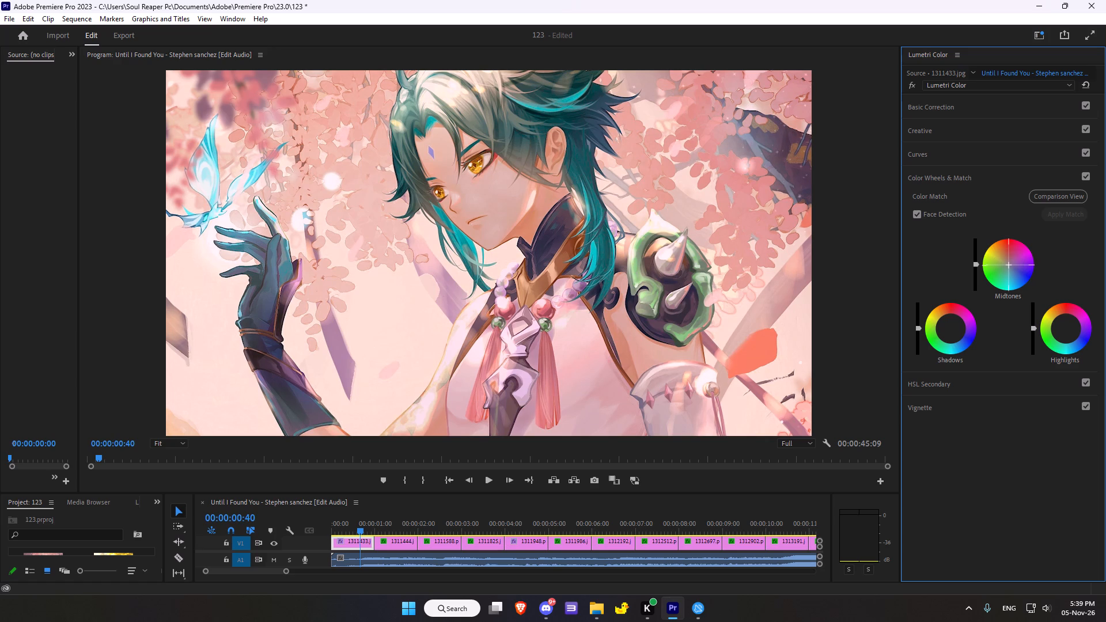
{"action": "left_click_drag", "start_coordinate": [1023, 282], "coordinate": [1041, 317]}
{"action": "right_click", "coordinate": [1041, 317]}
Compare the image with the Color Wheels & Match adjustments switched off and back on.
{"action": "left_click", "coordinate": [1088, 174]}
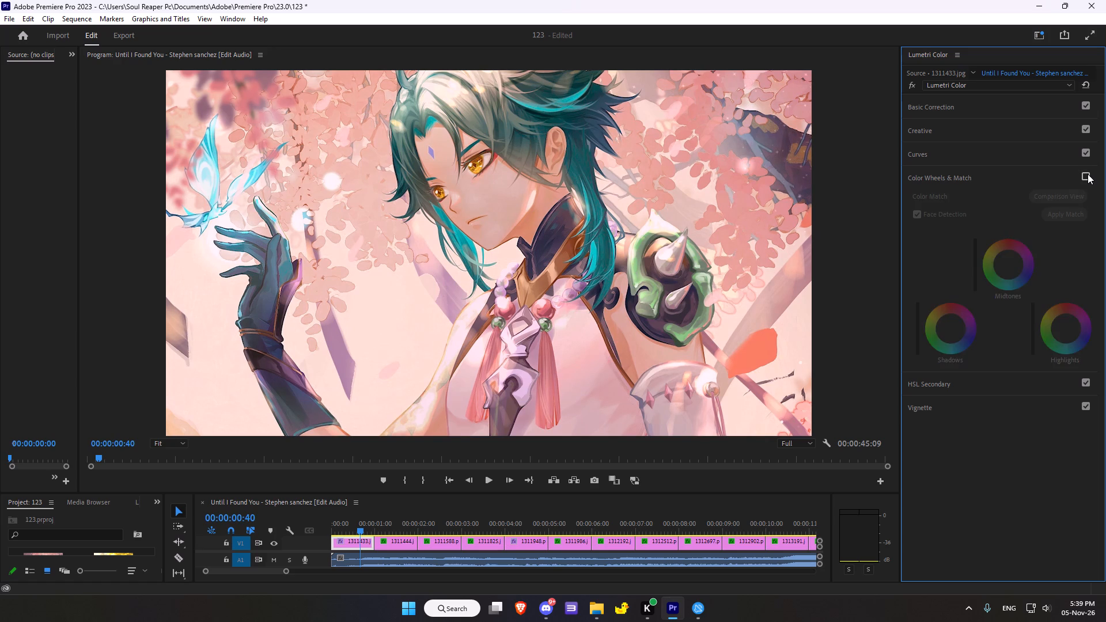
{"action": "left_click", "coordinate": [1087, 174]}
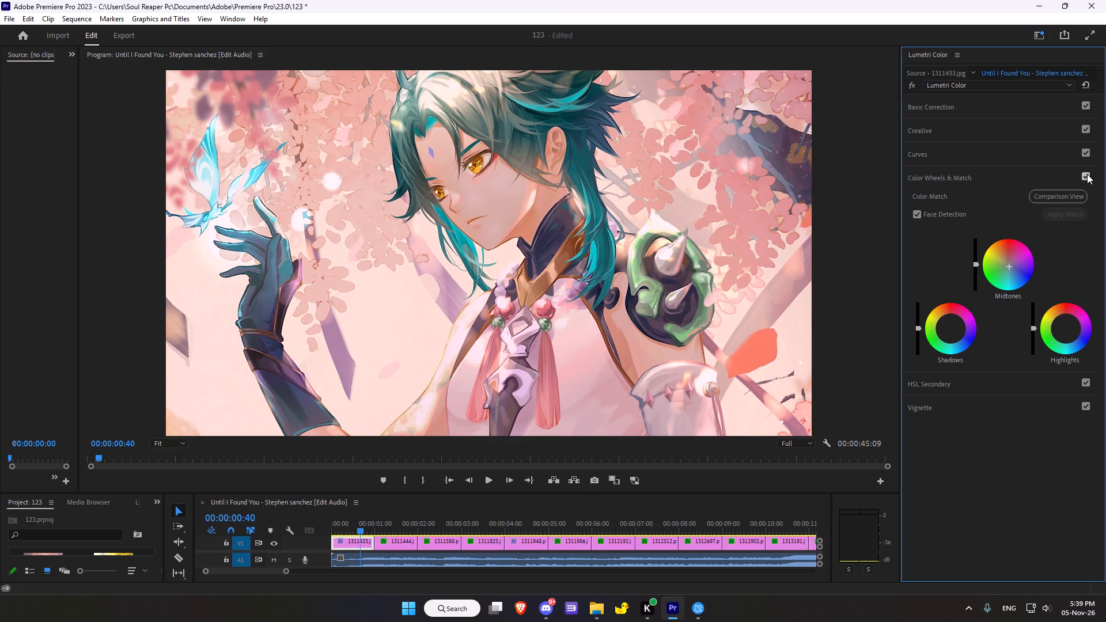
Try different tints on the Shadows wheel, reset it, and shift it slightly toward cyan-blue.
{"action": "left_click_drag", "start_coordinate": [949, 328], "coordinate": [800, 298]}
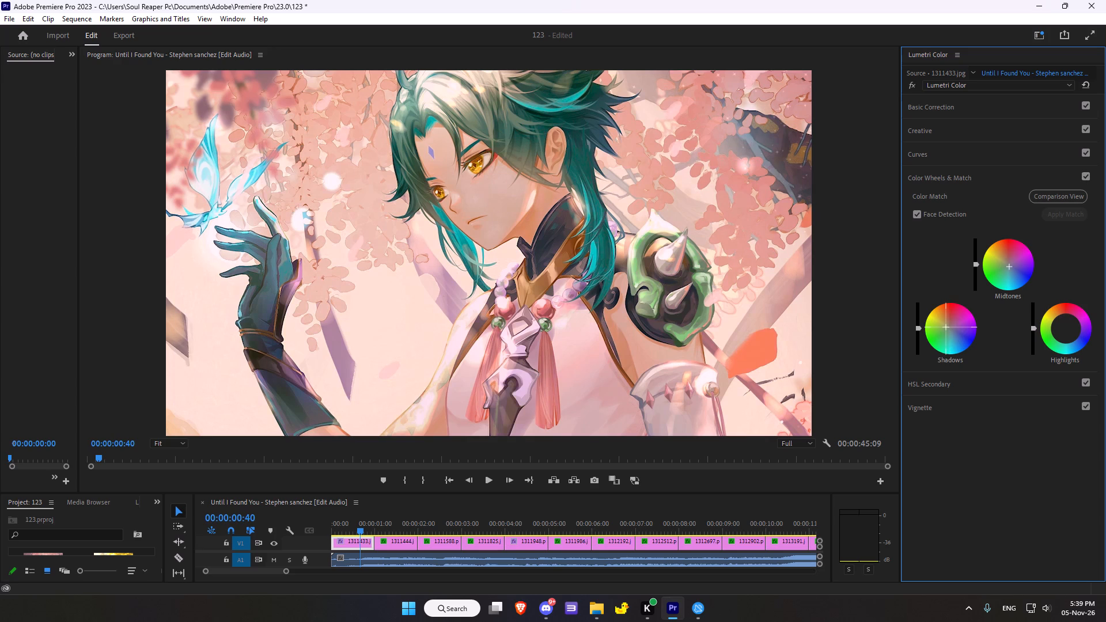
{"action": "left_click_drag", "start_coordinate": [800, 298], "coordinate": [1018, 321]}
{"action": "double_click", "coordinate": [949, 328]}
{"action": "left_click_drag", "start_coordinate": [949, 327], "coordinate": [952, 330]}
{"action": "left_click_drag", "start_coordinate": [952, 330], "coordinate": [973, 389]}
Try a tint on the Highlights wheel in Color Wheels & Match, leaving it only barely off its centre.
{"action": "left_click_drag", "start_coordinate": [1067, 328], "coordinate": [1067, 297]}
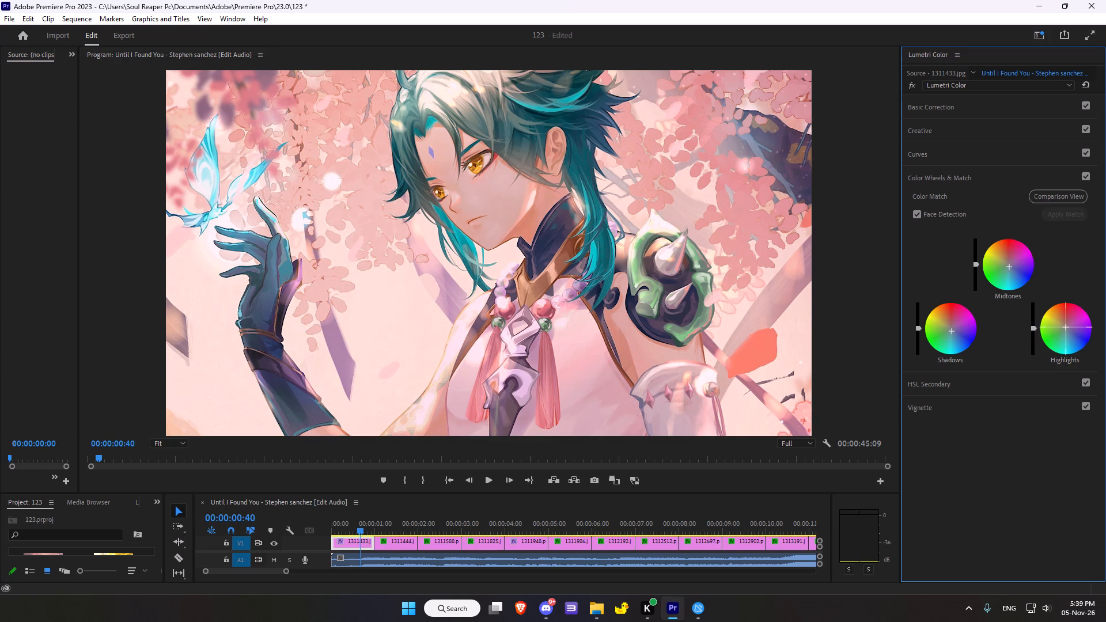
{"action": "left_click_drag", "start_coordinate": [1067, 297], "coordinate": [1068, 299]}
{"action": "scroll", "coordinate": [1010, 486], "scroll_direction": "down", "scroll_amount": 2}
Add a vignette to the first clip with Amount -1.5, Midpoint 37.5, Roundness 23.9 and Feather 61.4.
{"action": "left_click", "coordinate": [938, 382]}
{"action": "left_click", "coordinate": [930, 405]}
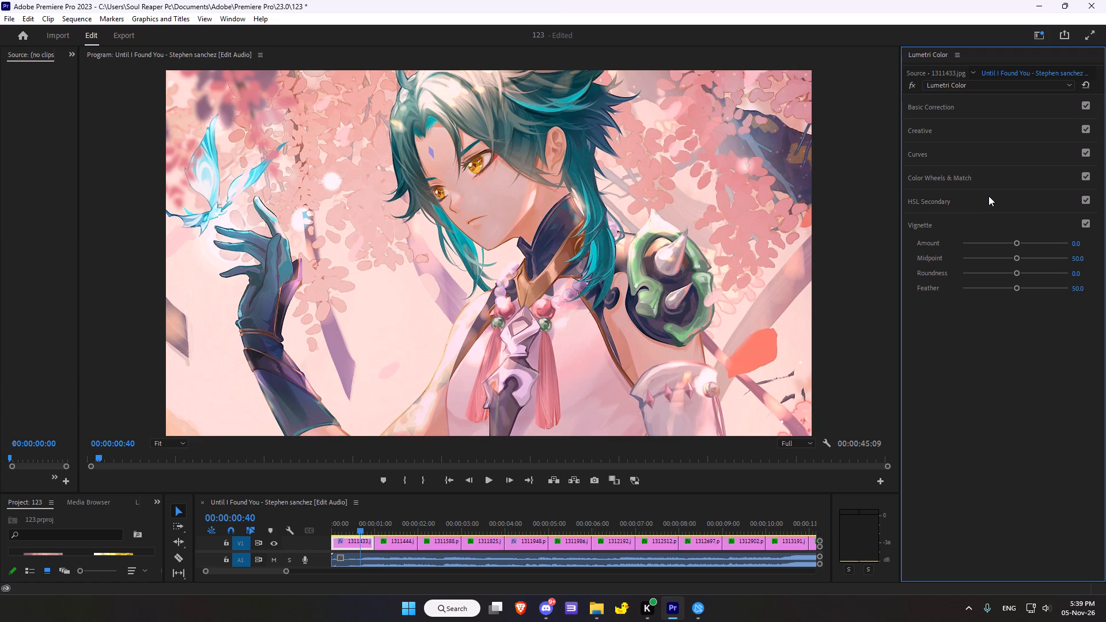
{"action": "scroll", "coordinate": [988, 192], "scroll_direction": "down", "scroll_amount": 2}
{"action": "scroll", "coordinate": [988, 192], "scroll_direction": "up", "scroll_amount": 3}
{"action": "scroll", "coordinate": [988, 192], "scroll_direction": "down", "scroll_amount": 5}
{"action": "left_click_drag", "start_coordinate": [1014, 244], "coordinate": [988, 247]}
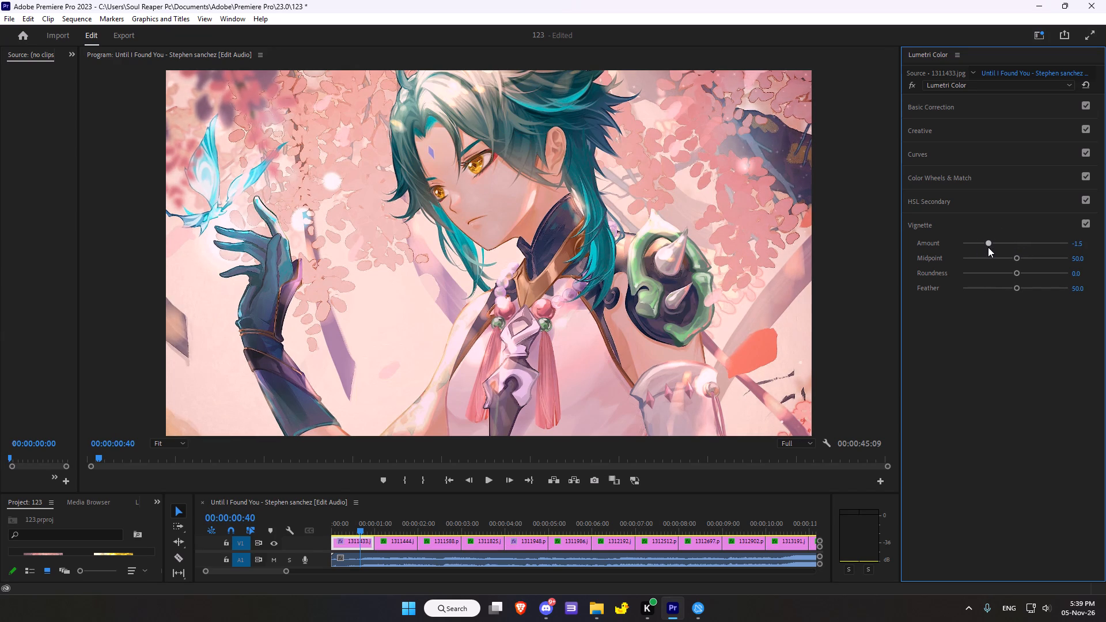
{"action": "left_click_drag", "start_coordinate": [988, 247], "coordinate": [987, 248]}
{"action": "left_click_drag", "start_coordinate": [1018, 259], "coordinate": [998, 259]}
{"action": "left_click_drag", "start_coordinate": [998, 259], "coordinate": [1001, 257]}
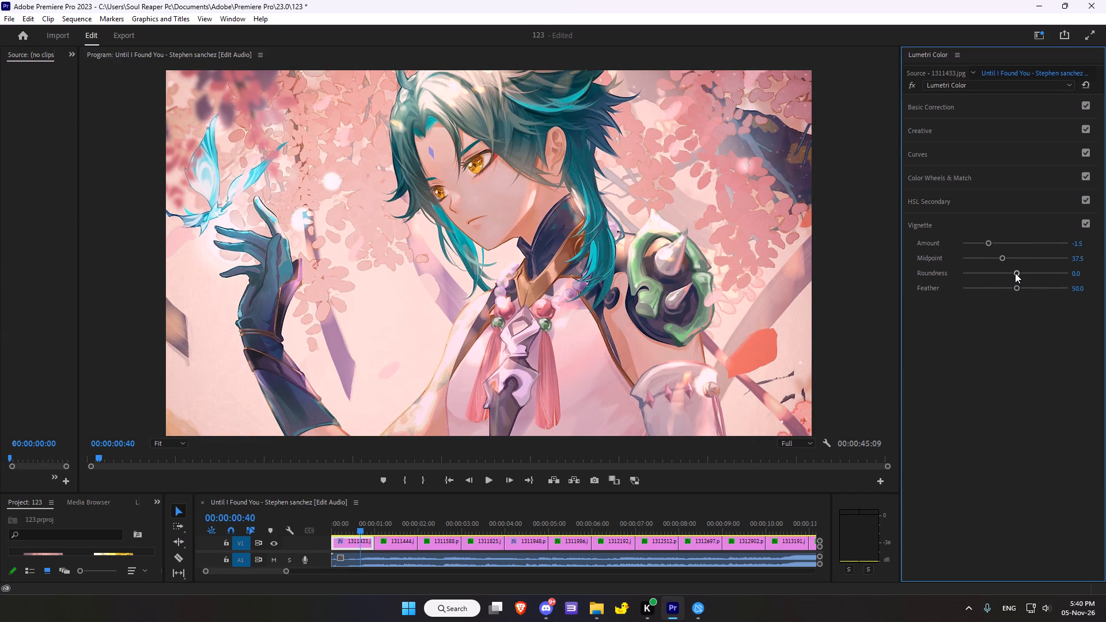
{"action": "left_click_drag", "start_coordinate": [1015, 273], "coordinate": [1027, 269]}
{"action": "left_click_drag", "start_coordinate": [1018, 290], "coordinate": [1001, 289]}
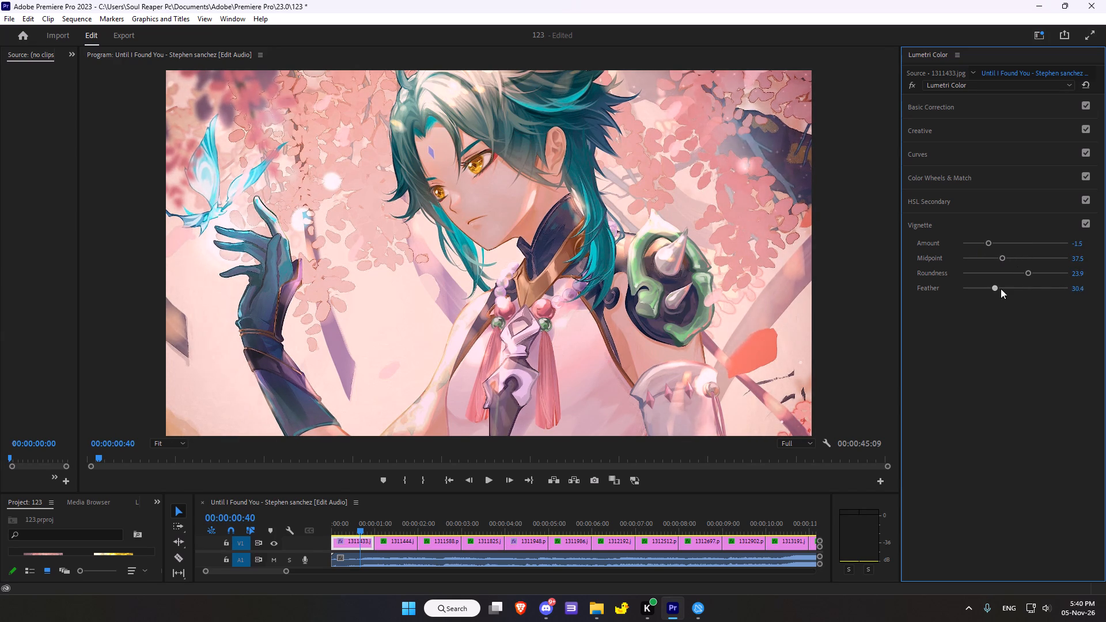
{"action": "left_click_drag", "start_coordinate": [1001, 289], "coordinate": [1027, 280]}
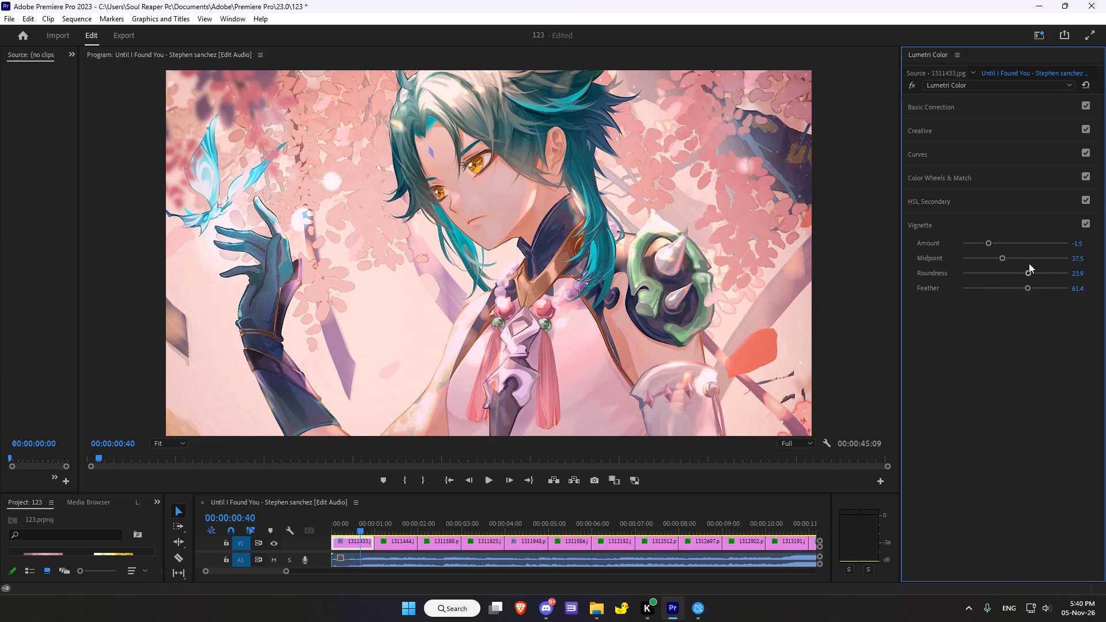
Compare the first clip with its whole Lumetri Color effect bypassed and switched back on.
{"action": "left_click", "coordinate": [915, 88]}
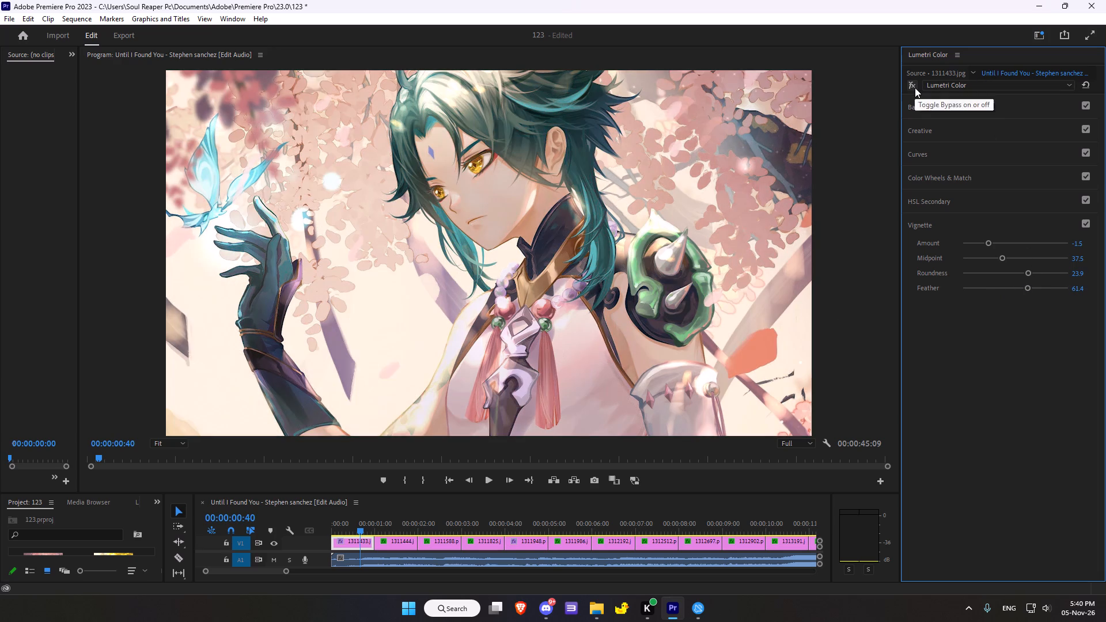
{"action": "left_click", "coordinate": [915, 88]}
{"action": "triple_click", "coordinate": [915, 88]}
{"action": "left_click", "coordinate": [915, 88]}
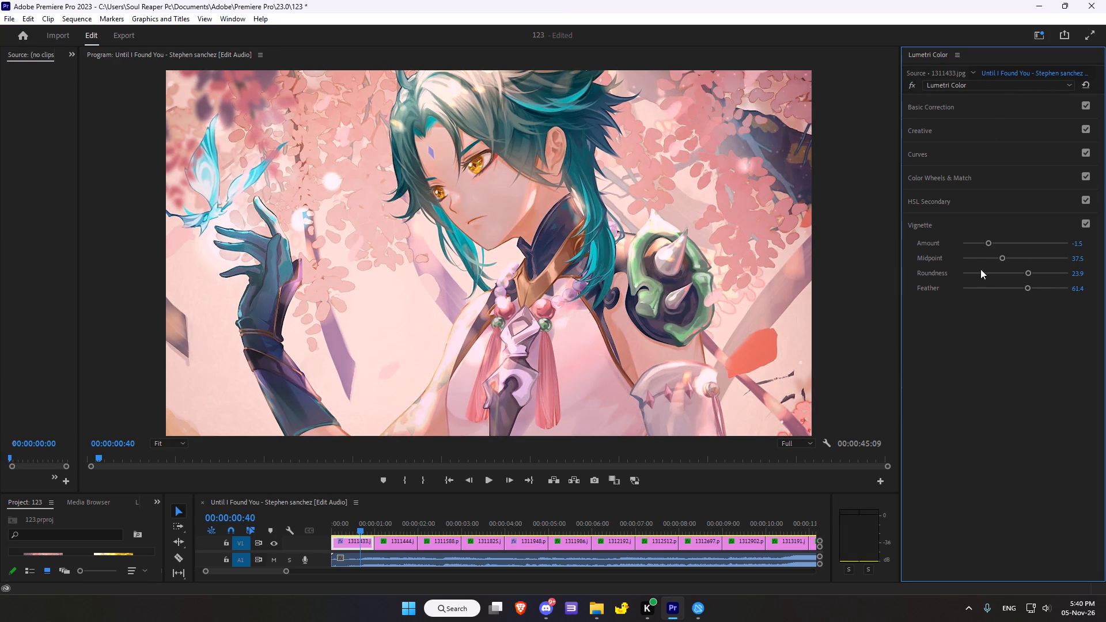
Move through the sequence from the first clip into the second to review how their grades look in succession.
{"action": "scroll", "coordinate": [980, 275], "scroll_direction": "down", "scroll_amount": 3}
{"action": "scroll", "coordinate": [543, 454], "scroll_direction": "down", "scroll_amount": 5}
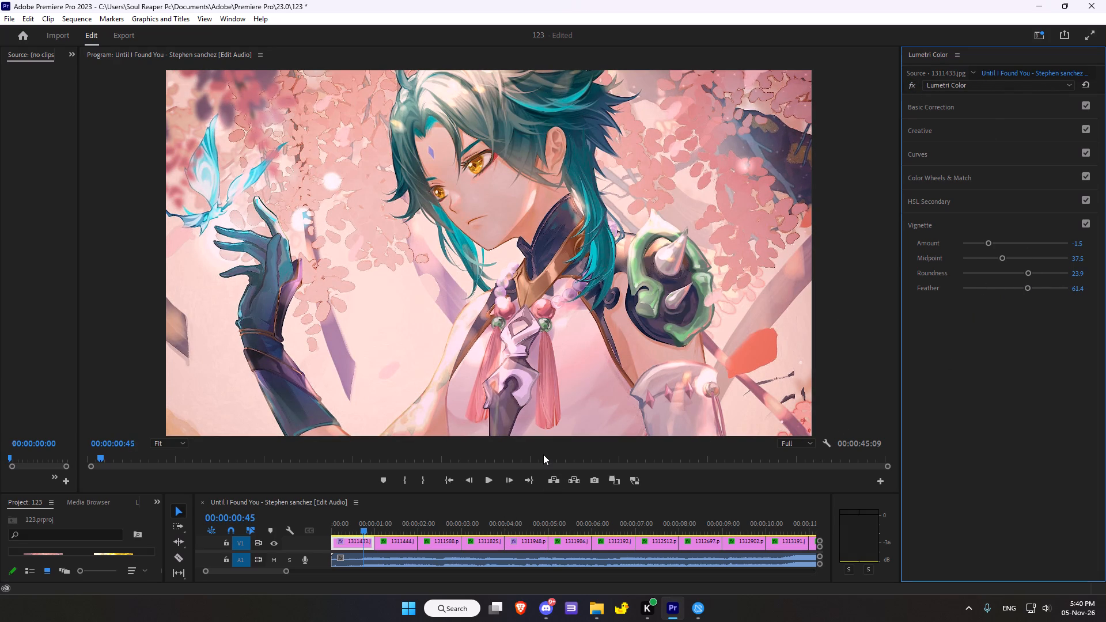
{"action": "scroll", "coordinate": [543, 454], "scroll_direction": "down", "scroll_amount": 10}
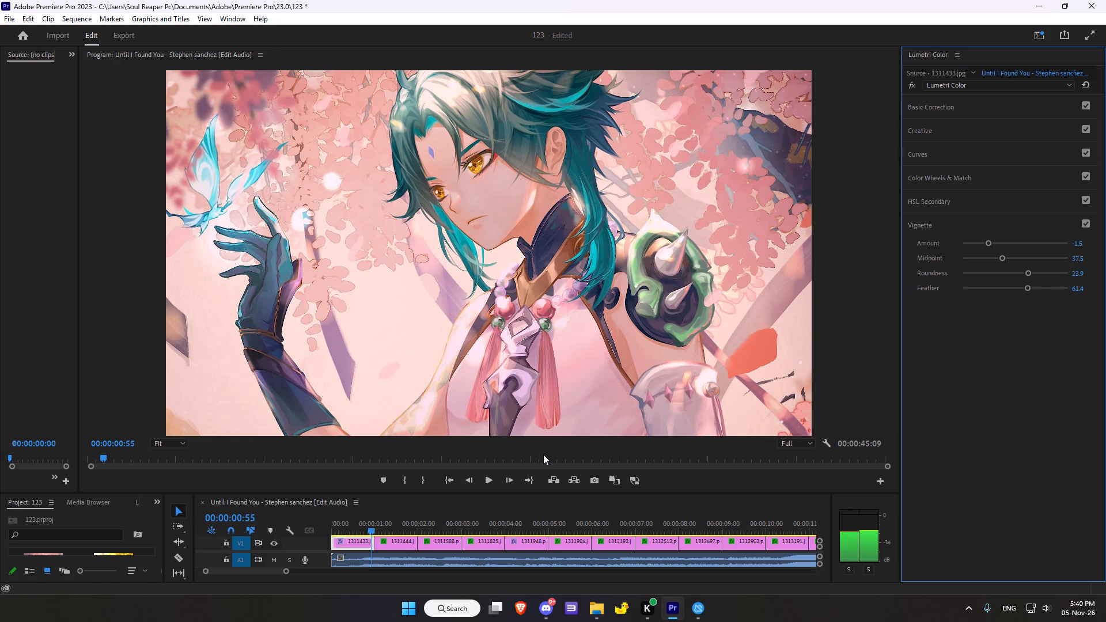
{"action": "scroll", "coordinate": [543, 454], "scroll_direction": "down", "scroll_amount": 15}
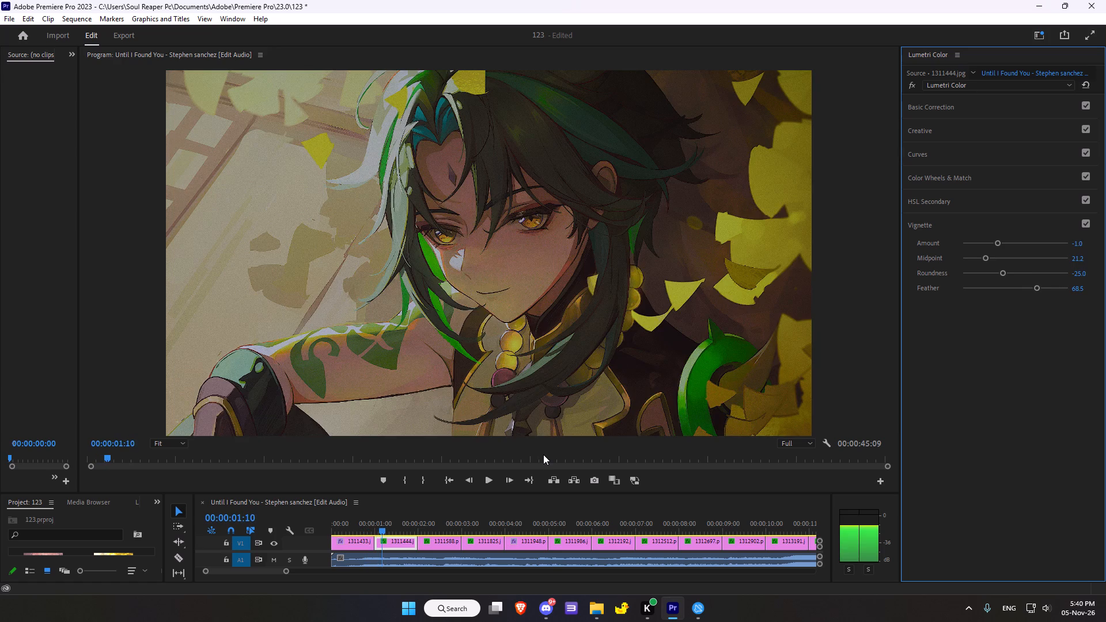
{"action": "scroll", "coordinate": [543, 454], "scroll_direction": "down", "scroll_amount": 16}
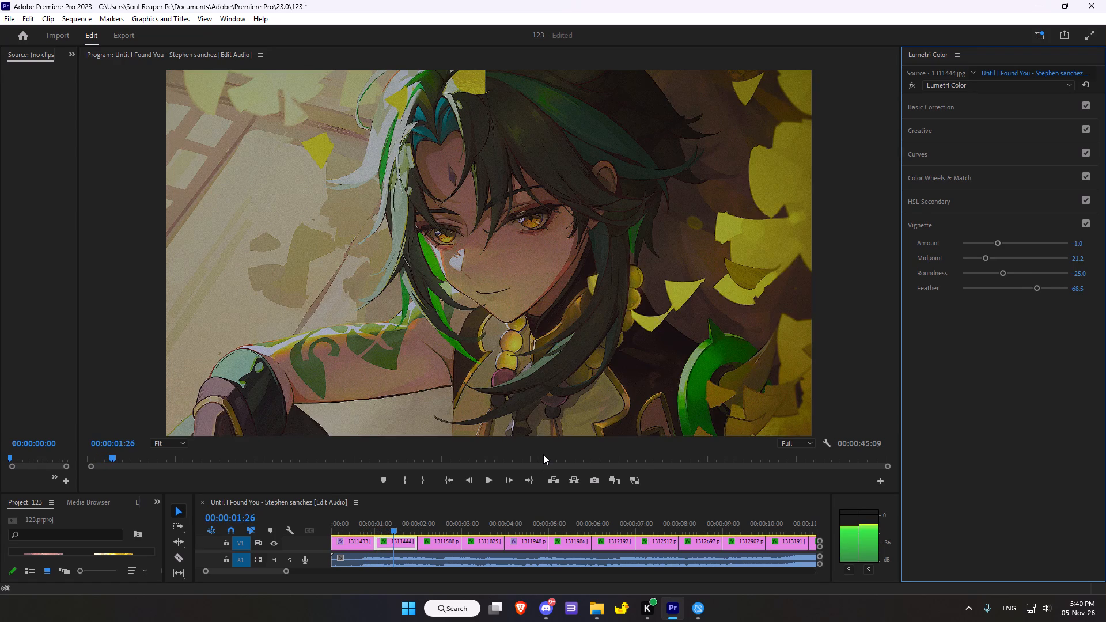
{"action": "scroll", "coordinate": [543, 454], "scroll_direction": "down", "scroll_amount": 4}
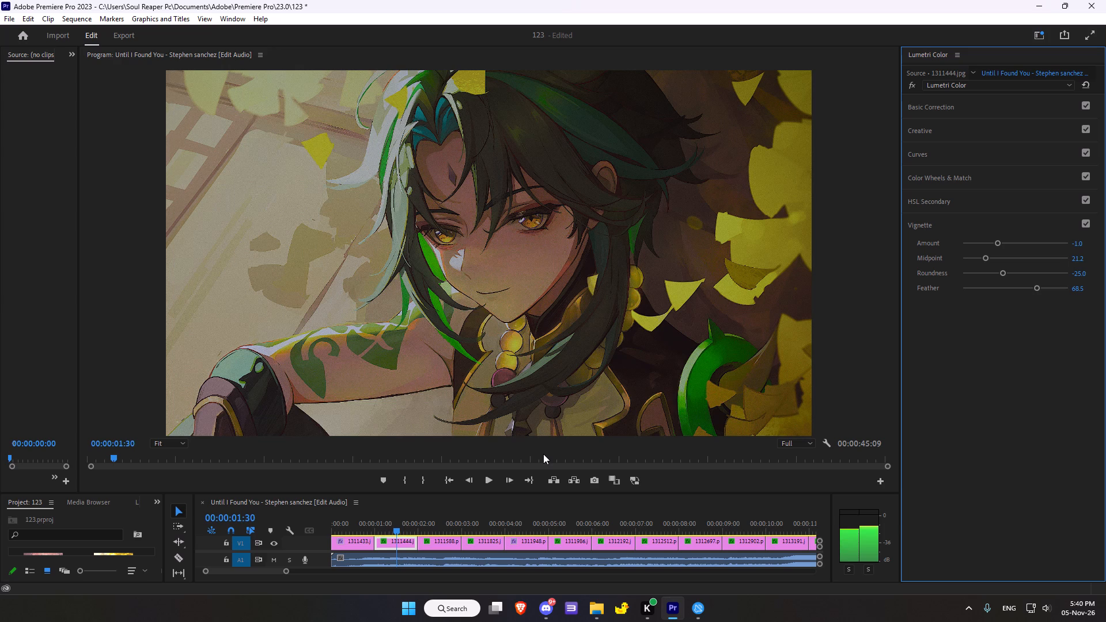
{"action": "scroll", "coordinate": [543, 454], "scroll_direction": "up", "scroll_amount": 1}
{"action": "right_click", "coordinate": [543, 454]}
{"action": "left_click", "coordinate": [703, 480]}
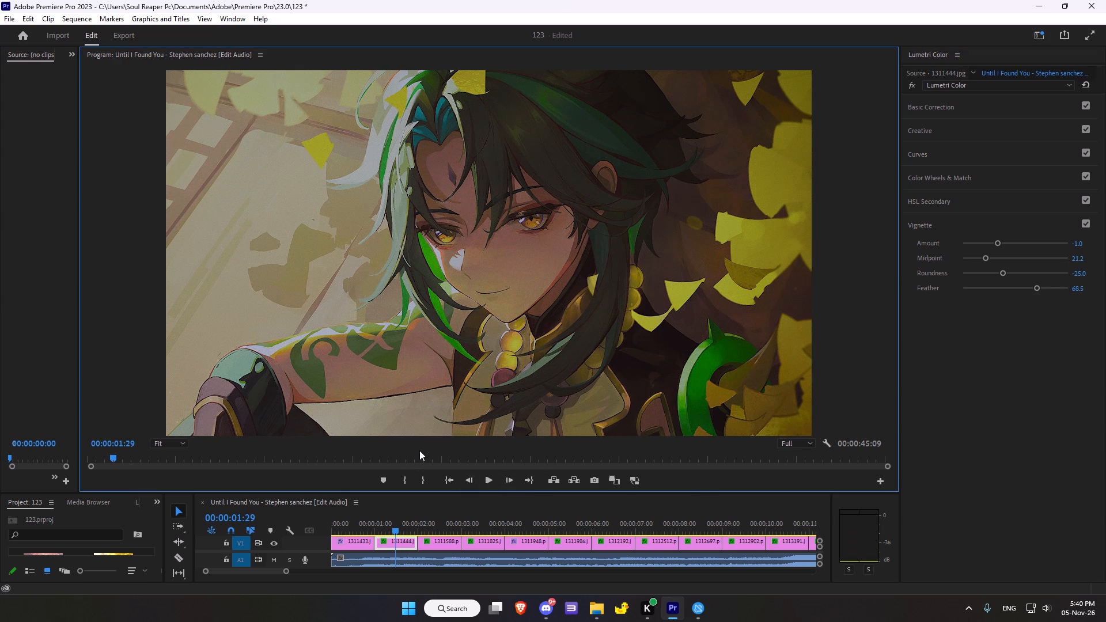
{"action": "scroll", "coordinate": [419, 450], "scroll_direction": "down", "scroll_amount": 1}
{"action": "scroll", "coordinate": [419, 450], "scroll_direction": "up", "scroll_amount": 1}
Go back and forth across the cut between the first two clips to compare their grades, ending on the second clip.
{"action": "scroll", "coordinate": [748, 473], "scroll_direction": "up", "scroll_amount": 2}
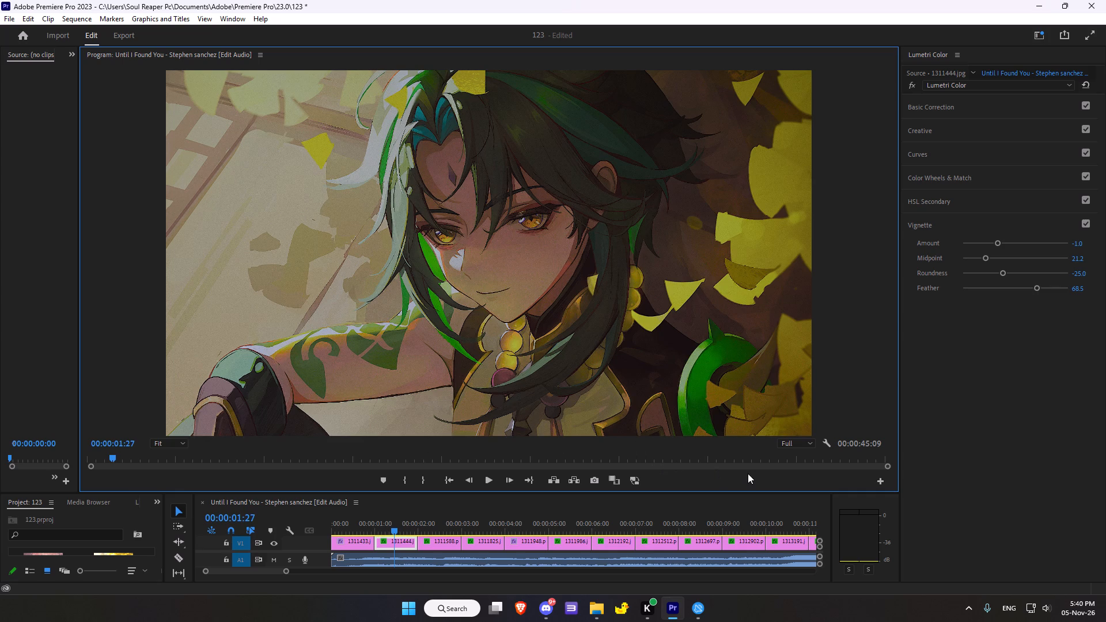
{"action": "scroll", "coordinate": [748, 473], "scroll_direction": "up", "scroll_amount": 19}
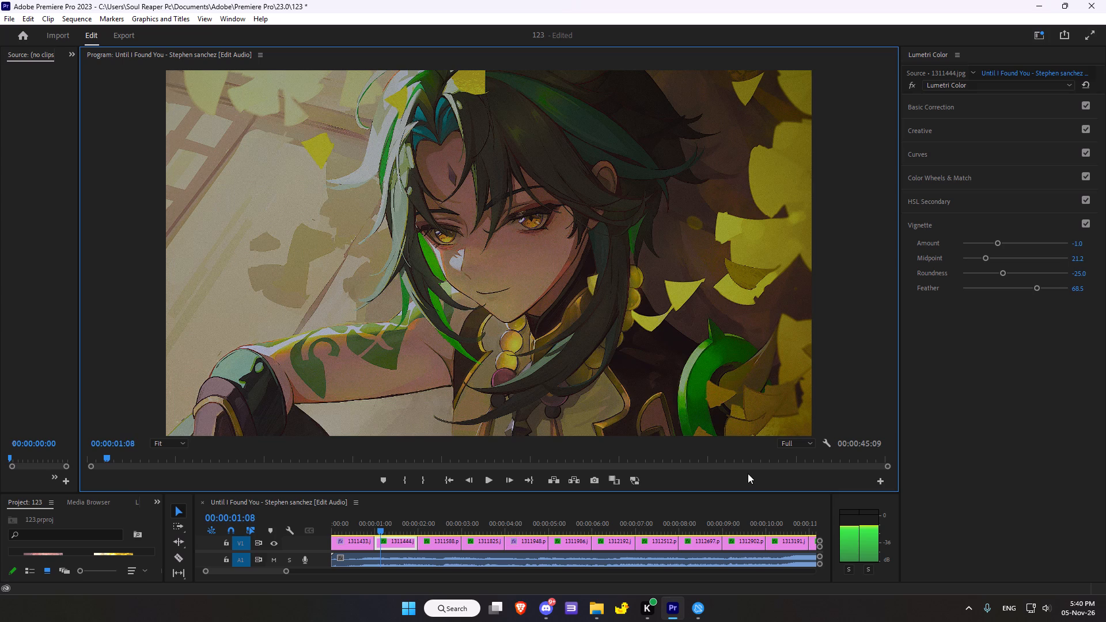
{"action": "scroll", "coordinate": [748, 473], "scroll_direction": "up", "scroll_amount": 14}
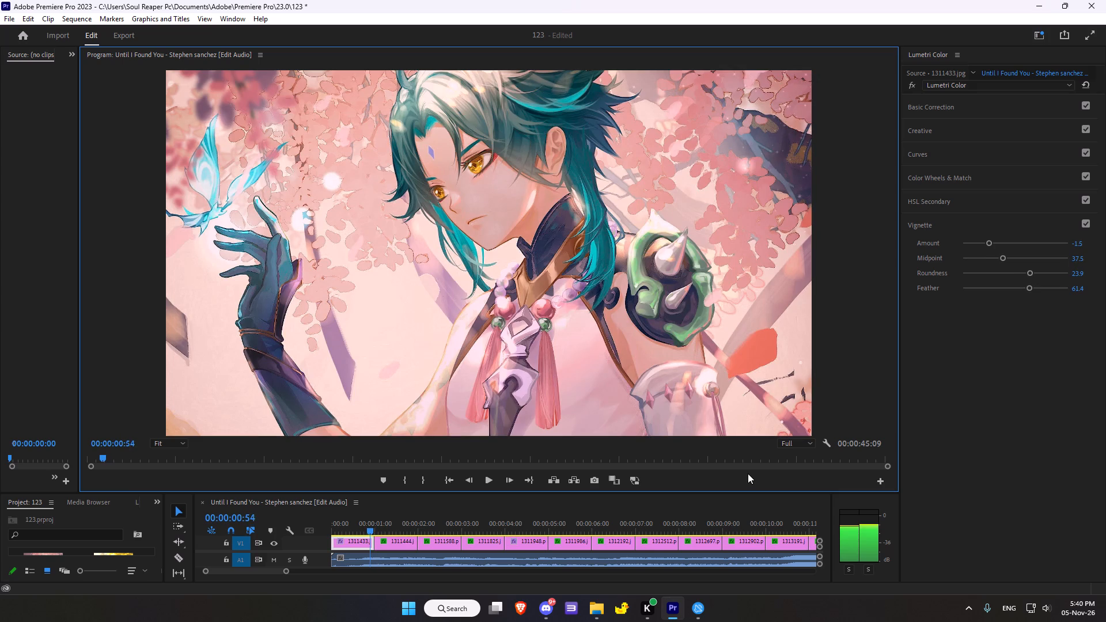
{"action": "scroll", "coordinate": [748, 473], "scroll_direction": "up", "scroll_amount": 3}
{"action": "scroll", "coordinate": [748, 475], "scroll_direction": "down", "scroll_amount": 10}
{"action": "scroll", "coordinate": [747, 475], "scroll_direction": "up", "scroll_amount": 6}
{"action": "scroll", "coordinate": [747, 475], "scroll_direction": "down", "scroll_amount": 7}
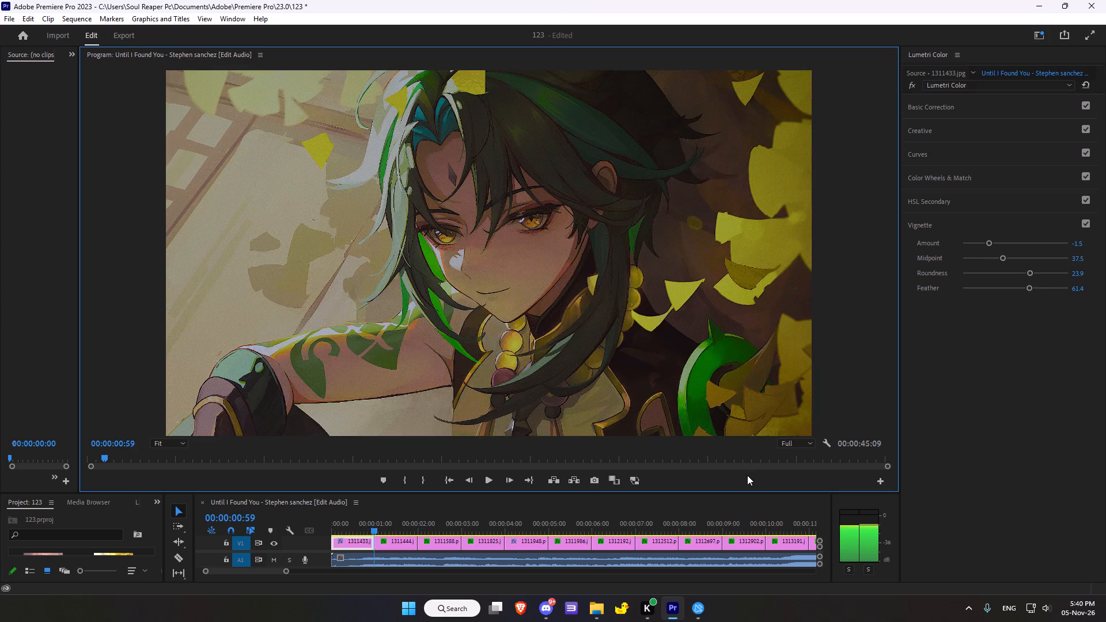
{"action": "scroll", "coordinate": [747, 475], "scroll_direction": "down", "scroll_amount": 13}
{"action": "left_click", "coordinate": [840, 618]}
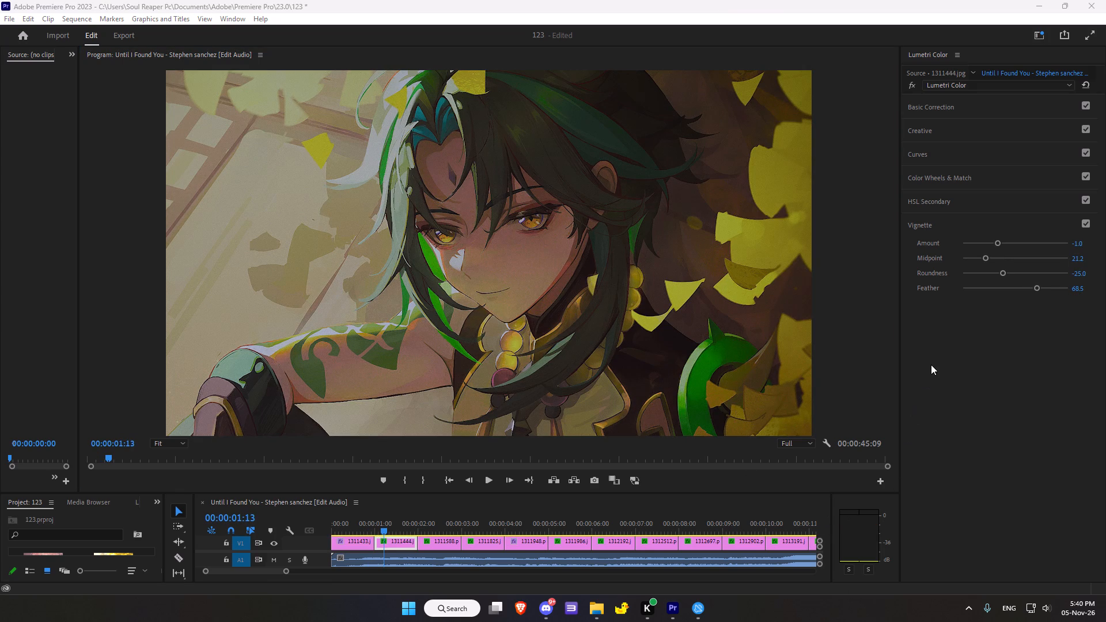
{"action": "scroll", "coordinate": [937, 385], "scroll_direction": "up", "scroll_amount": 1}
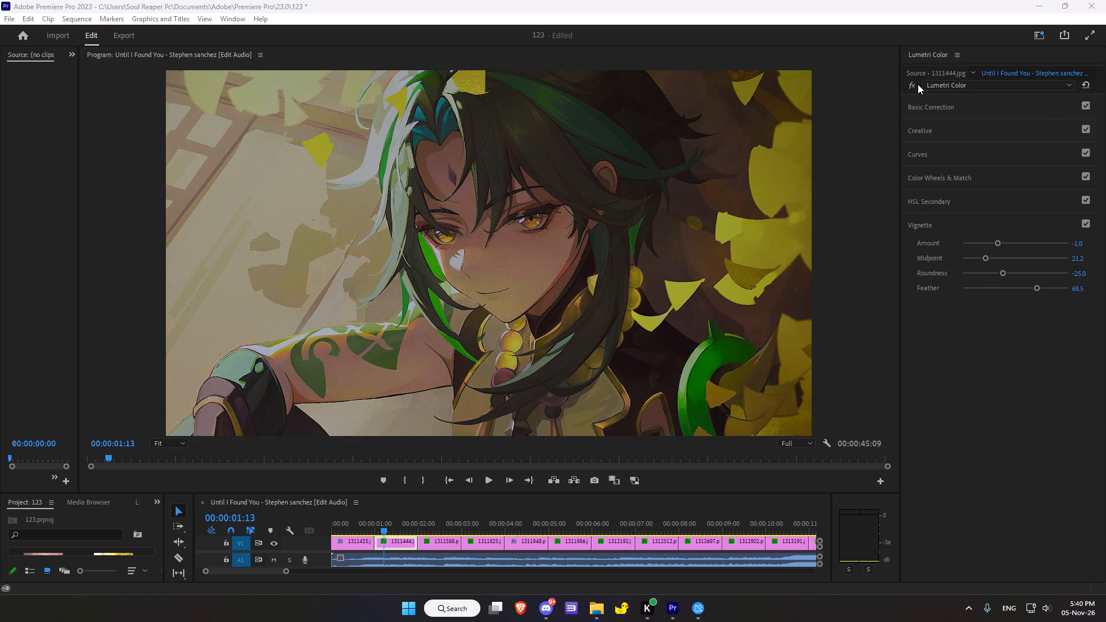
Compare the second clip, 1311444, with its existing Lumetri Color effect bypassed and switched back on.
{"action": "left_click", "coordinate": [906, 84]}
{"action": "left_click", "coordinate": [911, 82]}
{"action": "left_click", "coordinate": [911, 82]}
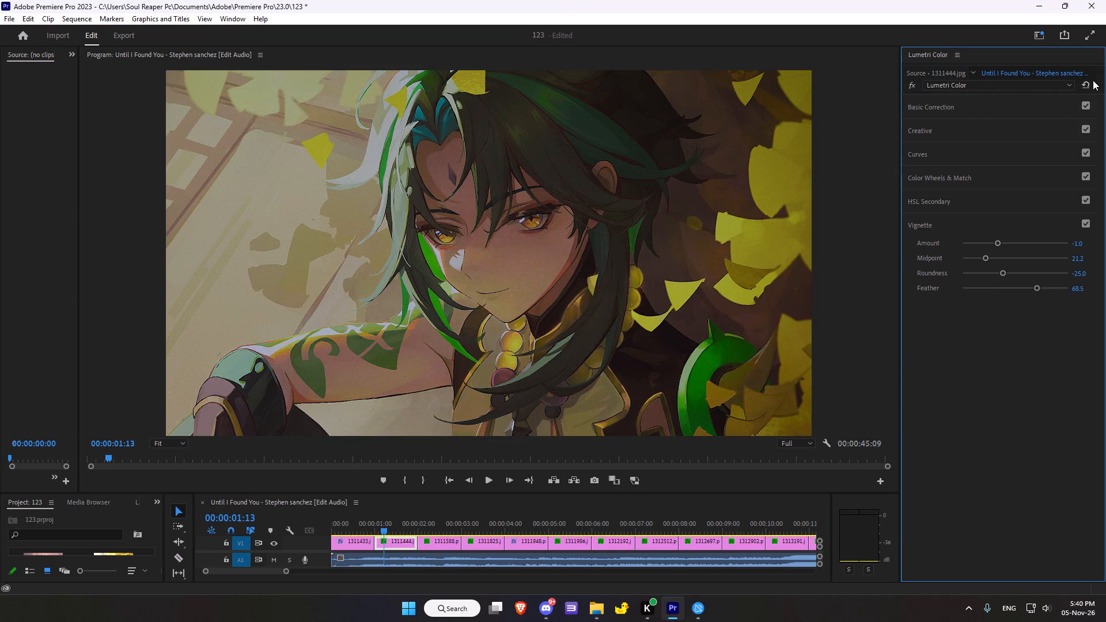
Reset the Lumetri Color effect on the second clip, 1311444.
{"action": "left_click", "coordinate": [1087, 83]}
In Basic Correction for the second clip, set Temperature to -19.6, Tint to 15.2 and Saturation to 108.7.
{"action": "left_click", "coordinate": [929, 109]}
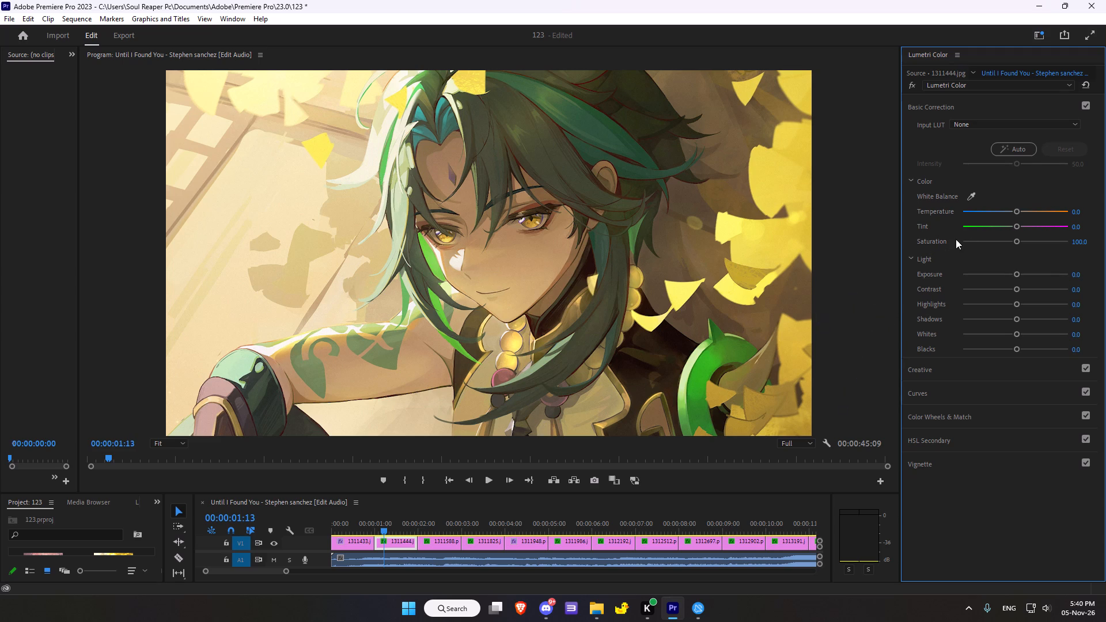
{"action": "left_click_drag", "start_coordinate": [1015, 210], "coordinate": [1018, 210]}
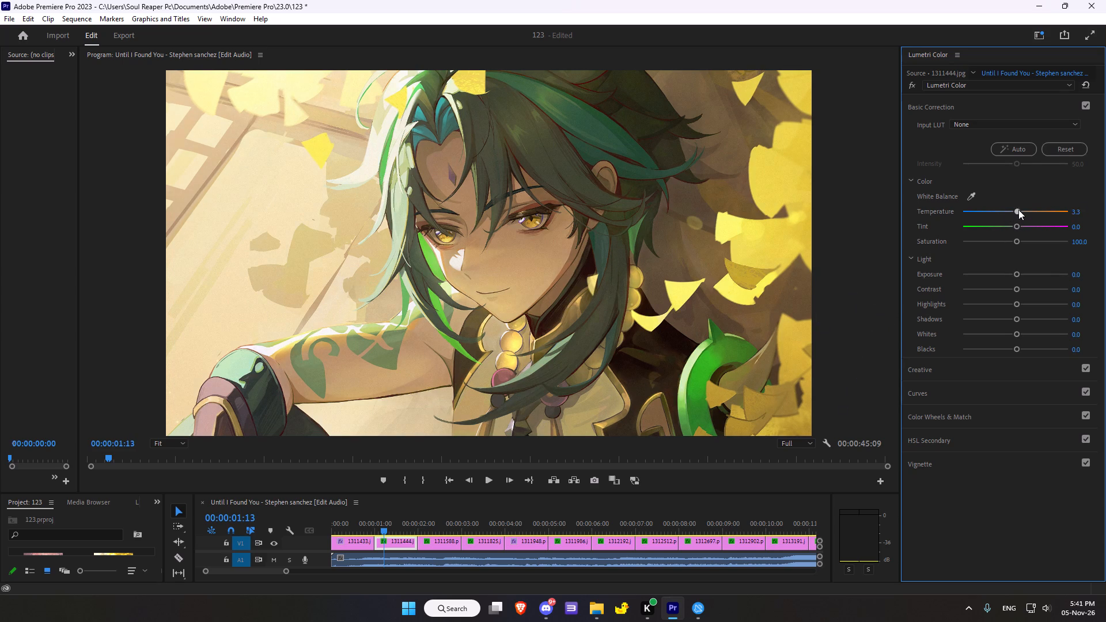
{"action": "left_click_drag", "start_coordinate": [1018, 210], "coordinate": [1004, 221]}
{"action": "left_click", "coordinate": [1018, 226]}
{"action": "left_click", "coordinate": [1016, 241]}
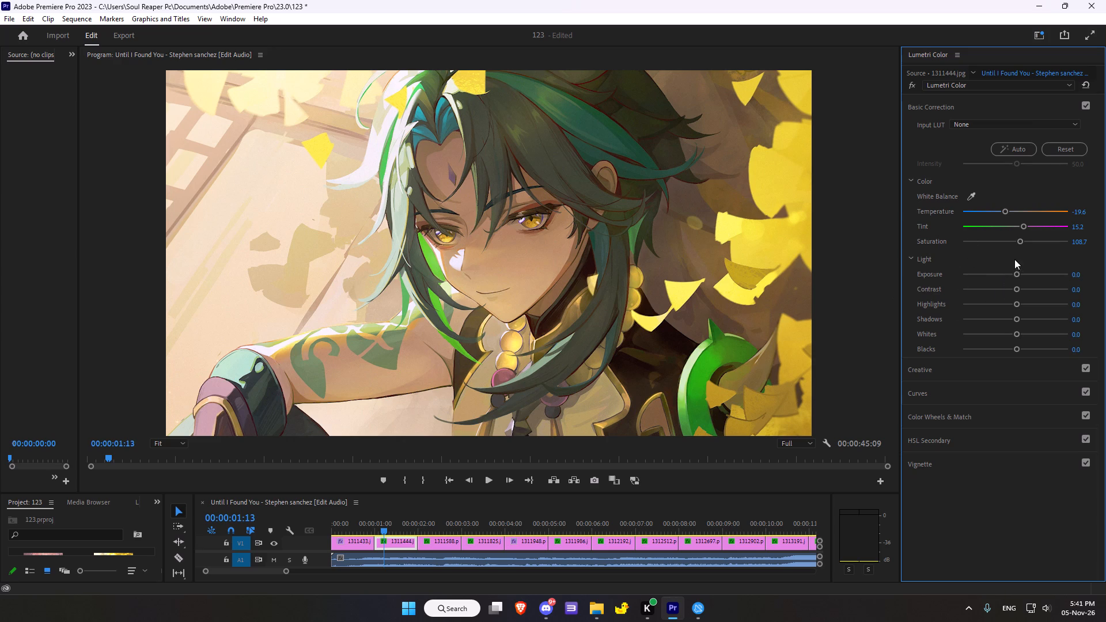
Set the second clip's Light values: Exposure 0.8, Contrast 28.3, Highlights -30.4, Shadows -9.8, Whites -3.3 and Blacks 0.0.
{"action": "left_click", "coordinate": [1018, 274]}
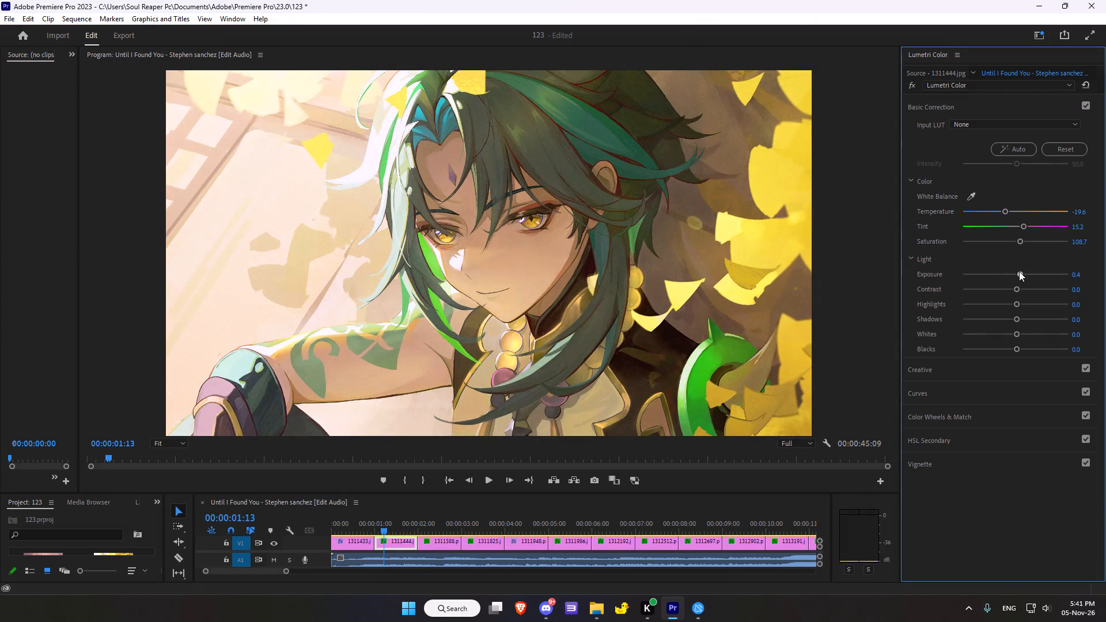
{"action": "left_click_drag", "start_coordinate": [1017, 286], "coordinate": [999, 290]}
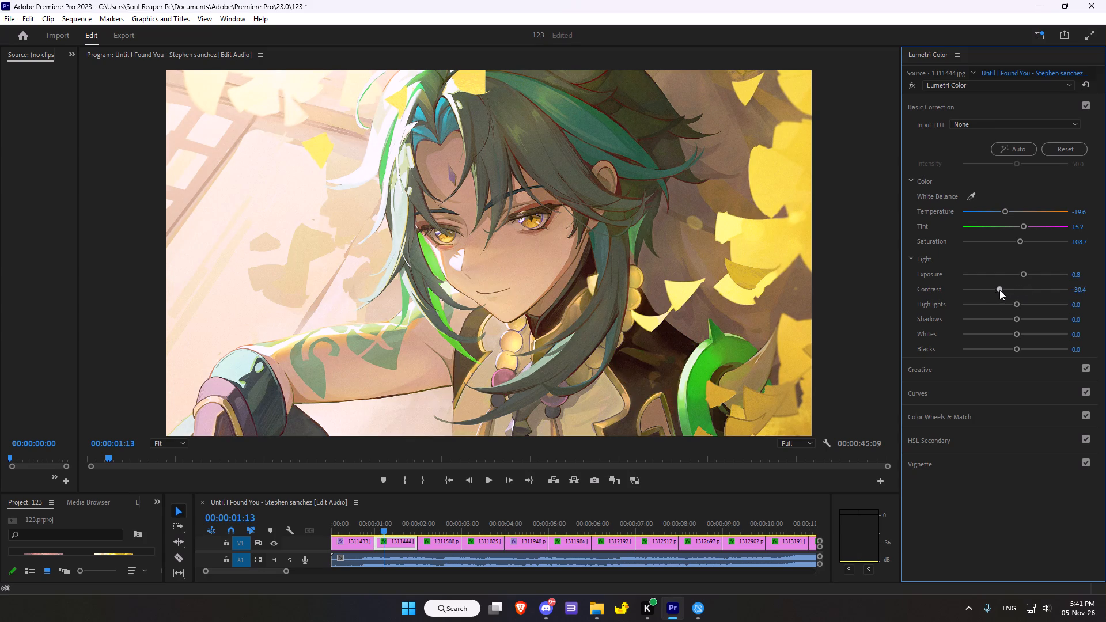
{"action": "left_click_drag", "start_coordinate": [999, 290], "coordinate": [1029, 285]}
{"action": "left_click_drag", "start_coordinate": [1017, 305], "coordinate": [999, 304]}
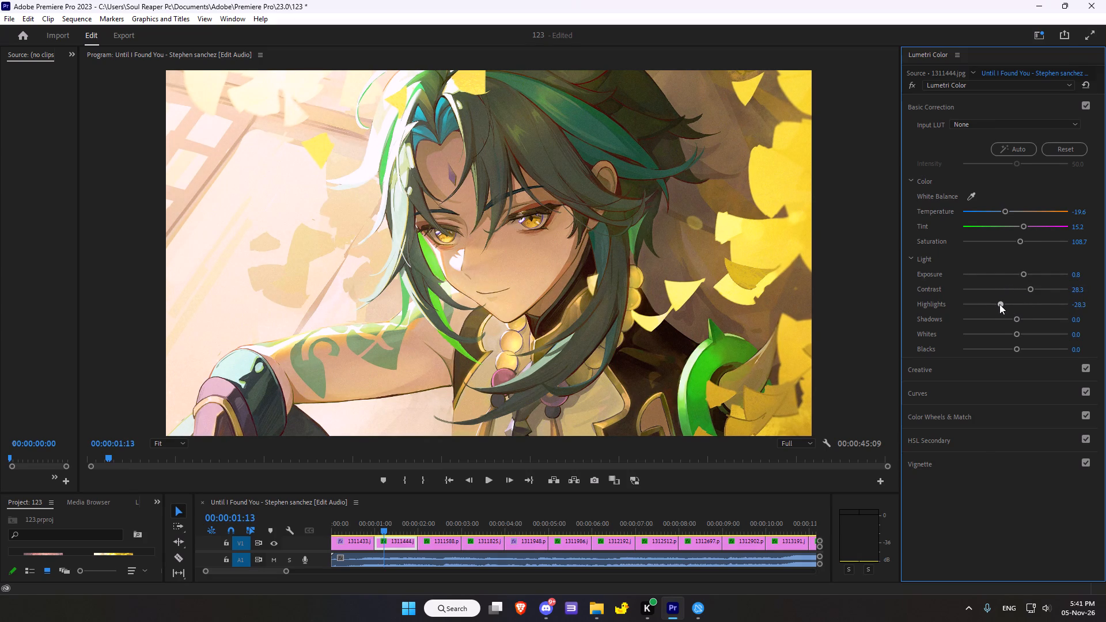
{"action": "left_click_drag", "start_coordinate": [999, 304], "coordinate": [998, 304]}
{"action": "left_click", "coordinate": [1014, 316]}
{"action": "left_click", "coordinate": [1015, 333]}
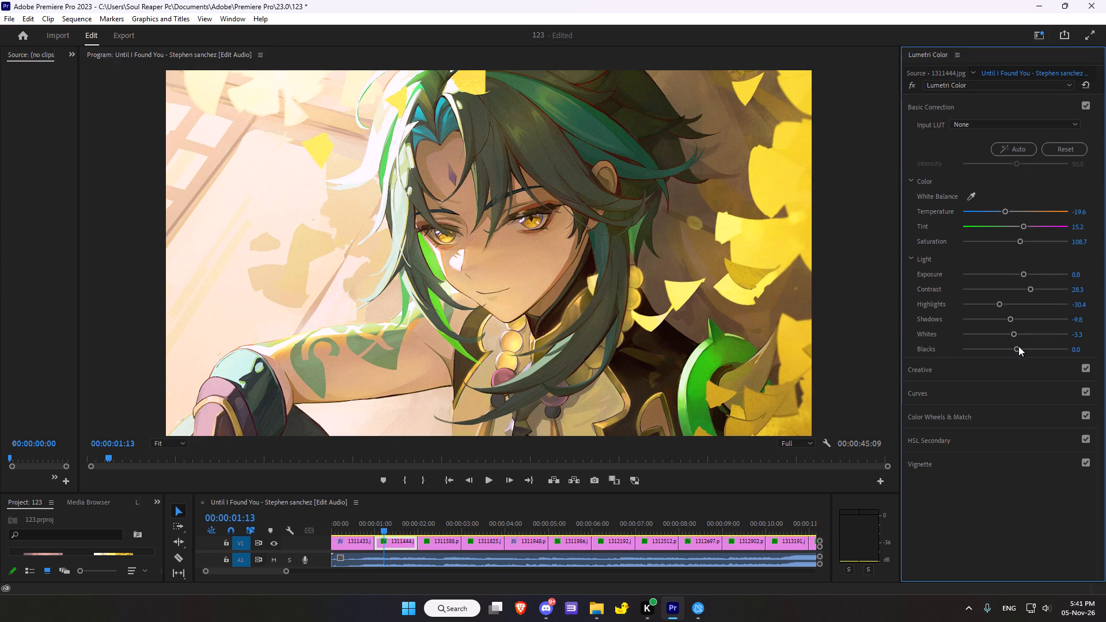
{"action": "left_click", "coordinate": [1017, 347]}
Open the Creative adjustments for the second clip.
{"action": "left_click", "coordinate": [924, 369]}
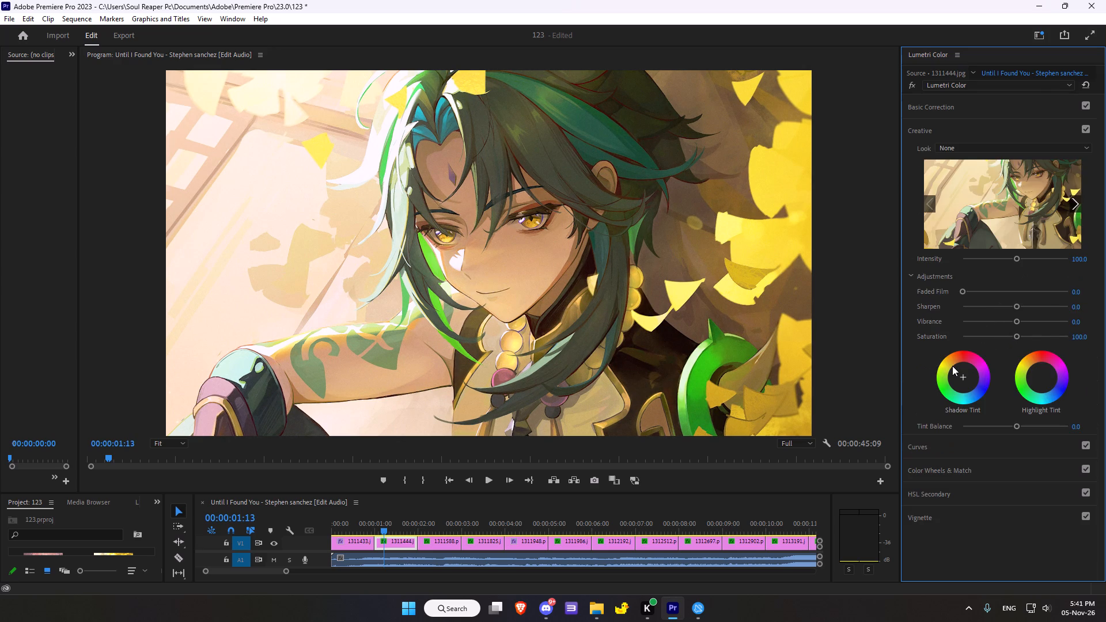
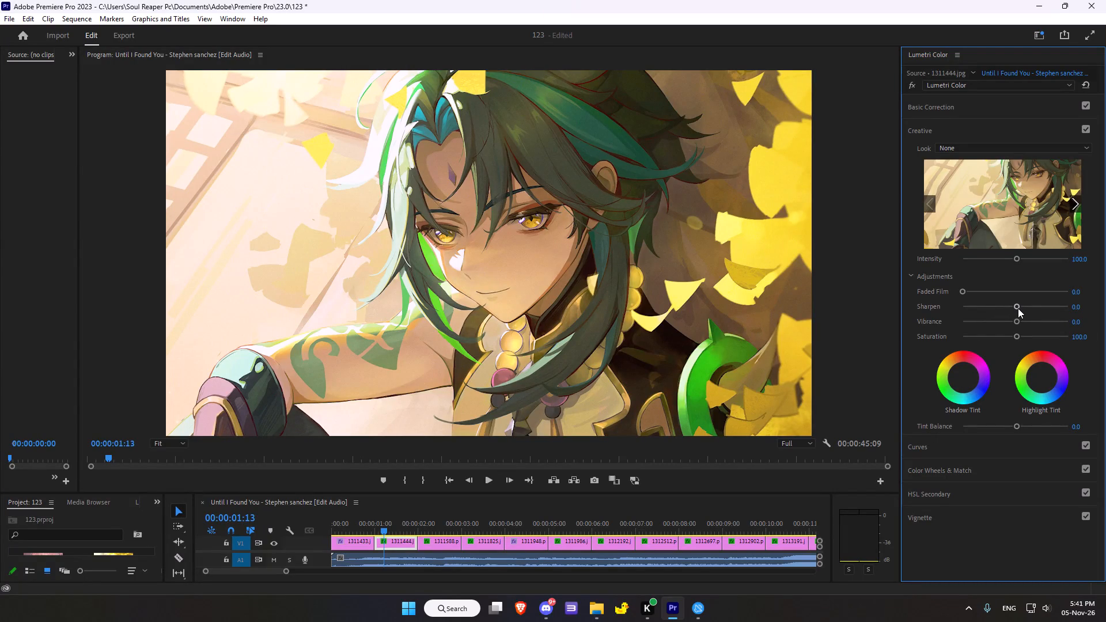
In the second clip's Creative adjustments, try several Sharpen amounts and settle on 100.0.
{"action": "left_click_drag", "start_coordinate": [1018, 308], "coordinate": [1014, 308]}
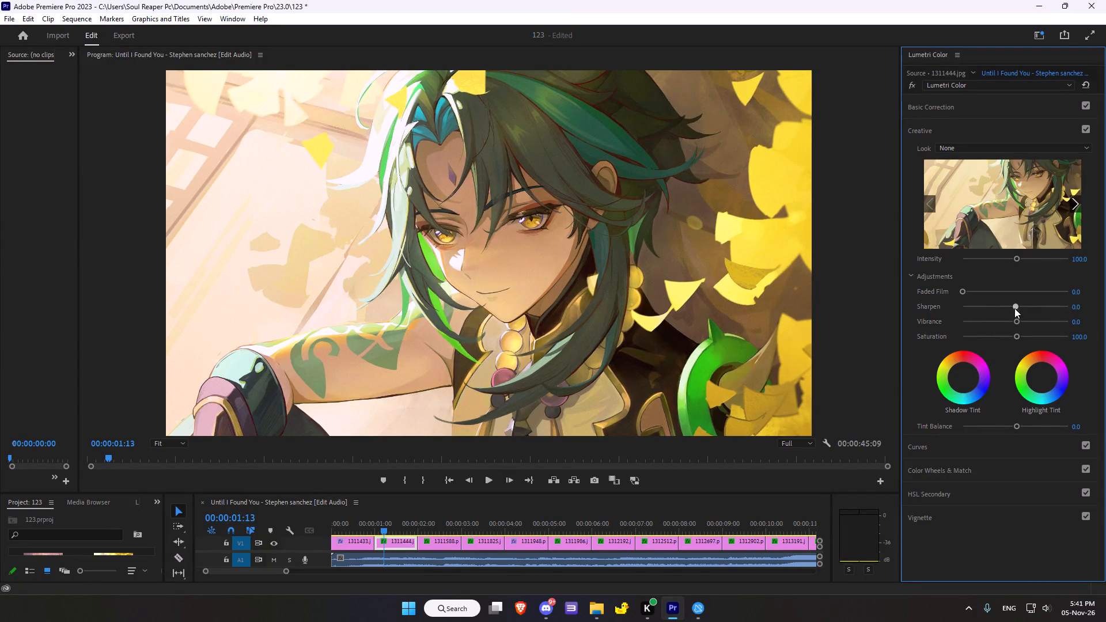
{"action": "left_click_drag", "start_coordinate": [1014, 308], "coordinate": [999, 313]}
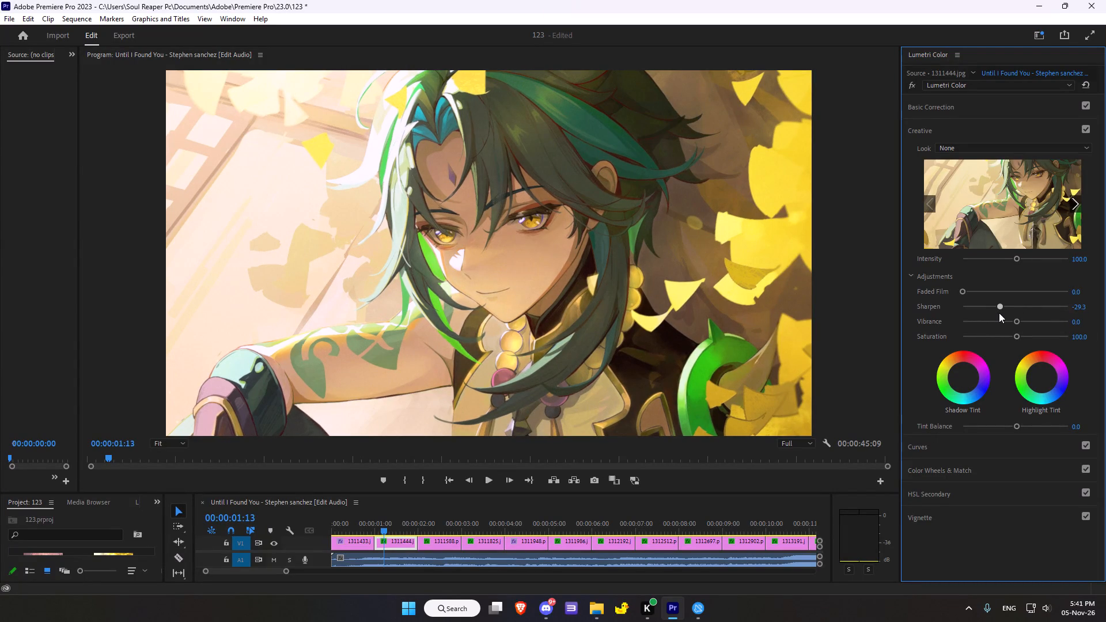
{"action": "left_click_drag", "start_coordinate": [999, 313], "coordinate": [988, 314]}
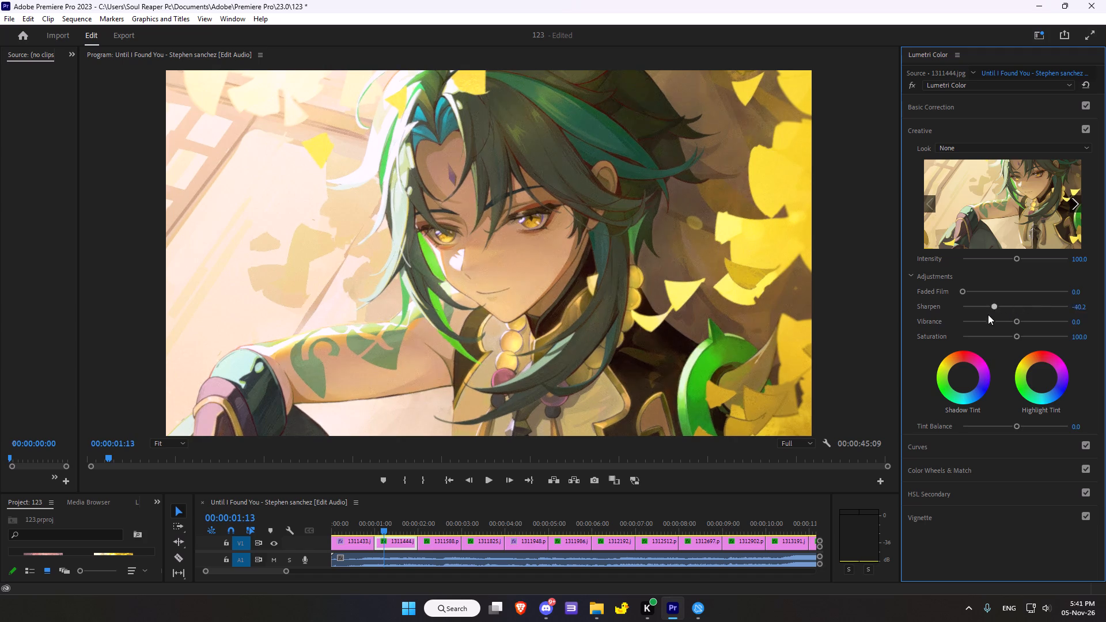
{"action": "left_click_drag", "start_coordinate": [988, 314], "coordinate": [1018, 311]}
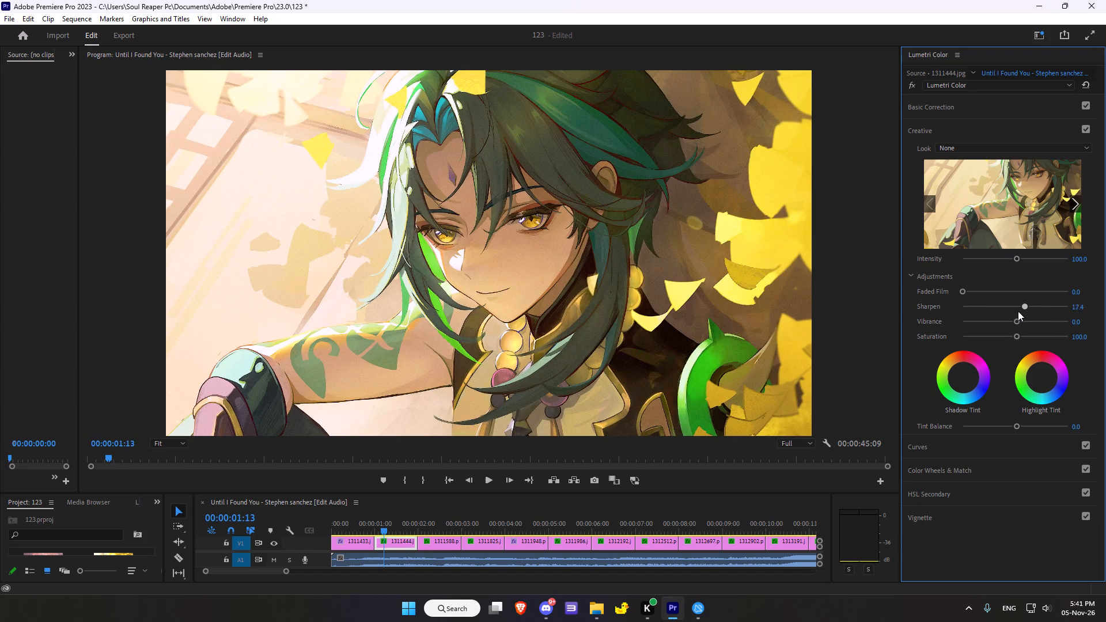
{"action": "left_click_drag", "start_coordinate": [1018, 311], "coordinate": [1002, 311]}
{"action": "left_click", "coordinate": [1005, 308]}
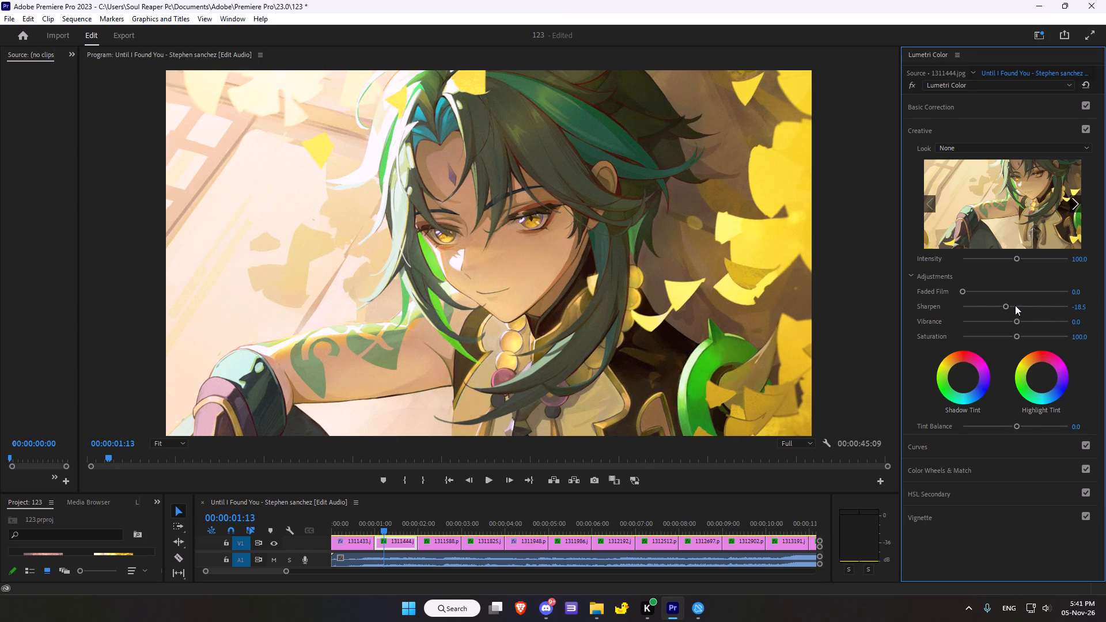
{"action": "left_click", "coordinate": [991, 308]}
{"action": "left_click_drag", "start_coordinate": [990, 304], "coordinate": [995, 304]}
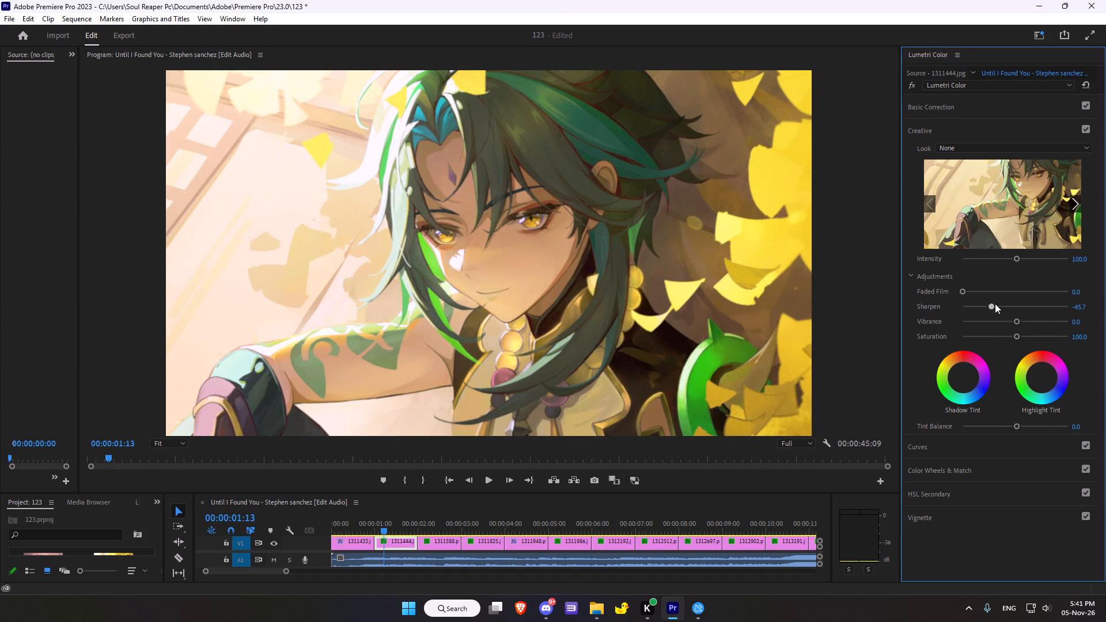
{"action": "left_click_drag", "start_coordinate": [995, 304], "coordinate": [1019, 304]}
{"action": "left_click_drag", "start_coordinate": [1019, 304], "coordinate": [1073, 306]}
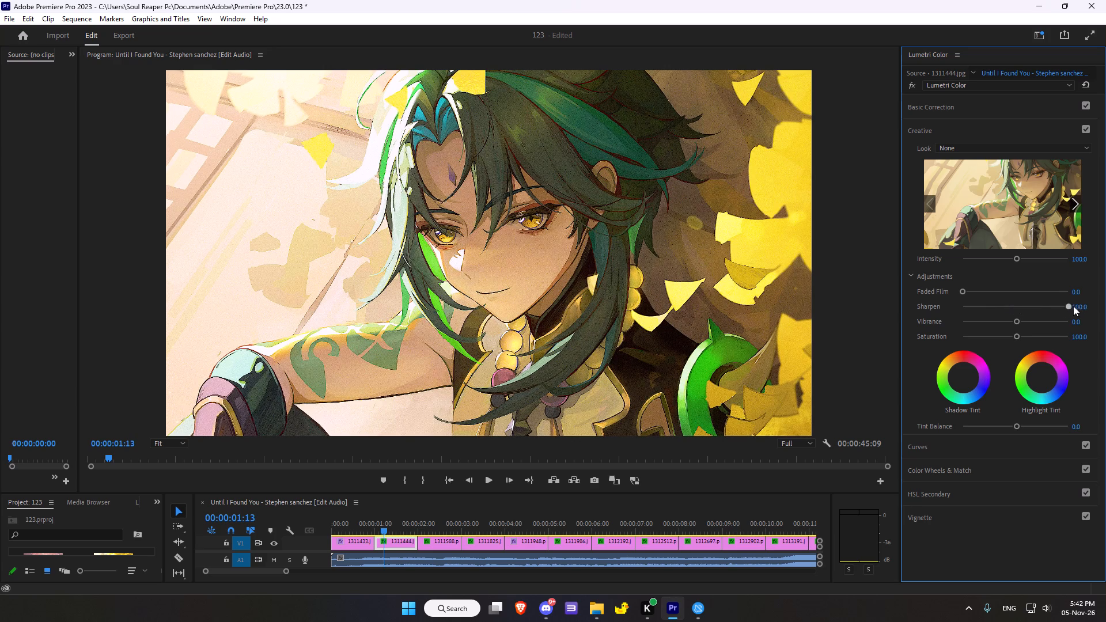
{"action": "left_click_drag", "start_coordinate": [1073, 306], "coordinate": [1082, 307]}
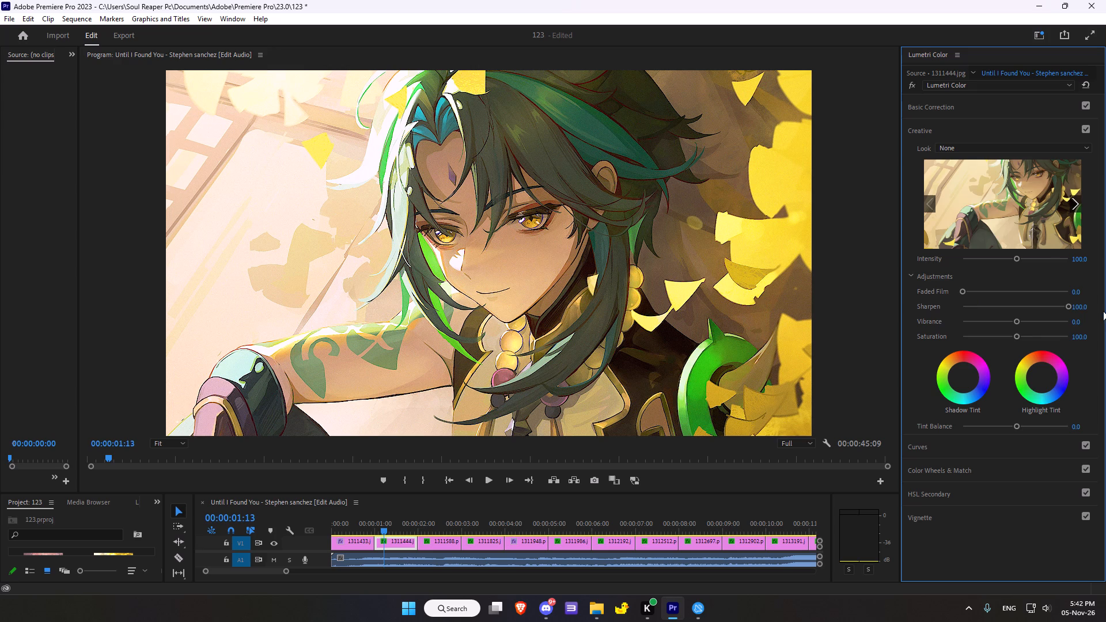
Set the second clip's Creative Vibrance to 9.8 and Saturation to 94.6.
{"action": "left_click", "coordinate": [978, 328]}
{"action": "left_click", "coordinate": [1017, 321]}
{"action": "left_click", "coordinate": [1016, 335]}
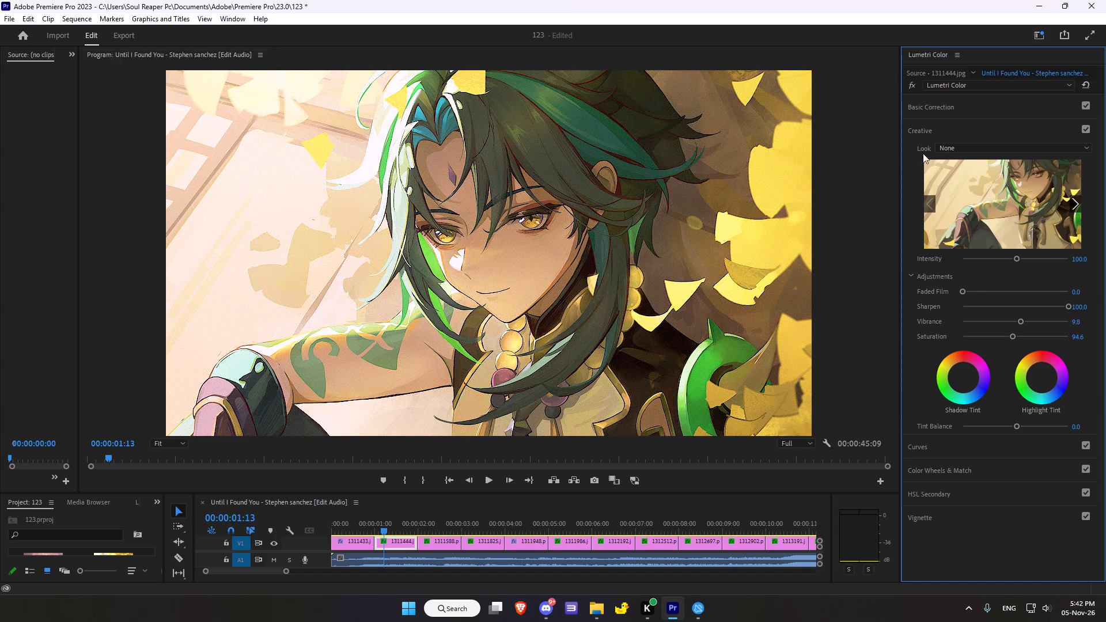
Compare the second clip with and without its Lumetri Color effect, leaving the effect on.
{"action": "left_click", "coordinate": [908, 83]}
{"action": "left_click", "coordinate": [908, 83]}
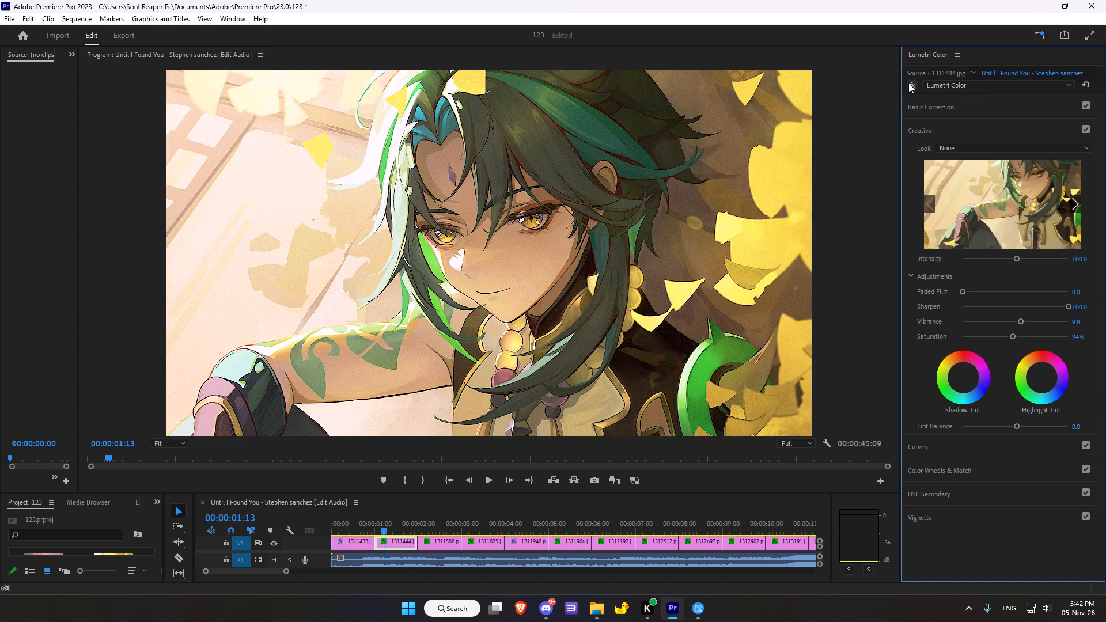
{"action": "left_click", "coordinate": [908, 83]}
{"action": "left_click", "coordinate": [908, 83]}
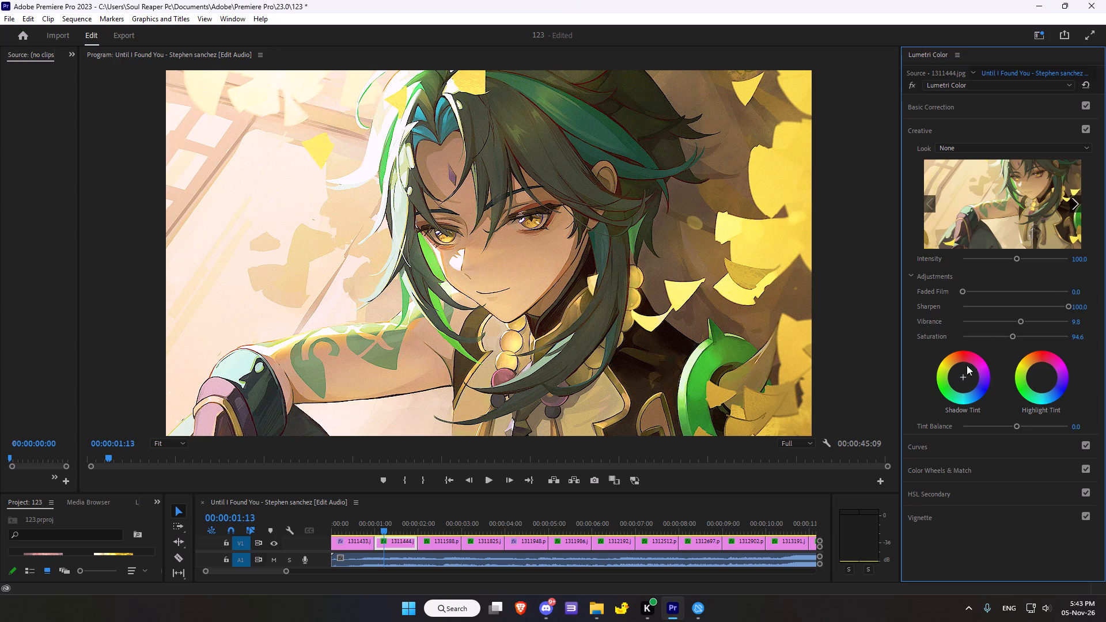
Nudge the second clip's Shadow Tint slightly toward orange-yellow and fine-tune its Highlight Tint close to neutral.
{"action": "left_click_drag", "start_coordinate": [963, 377], "coordinate": [939, 334]}
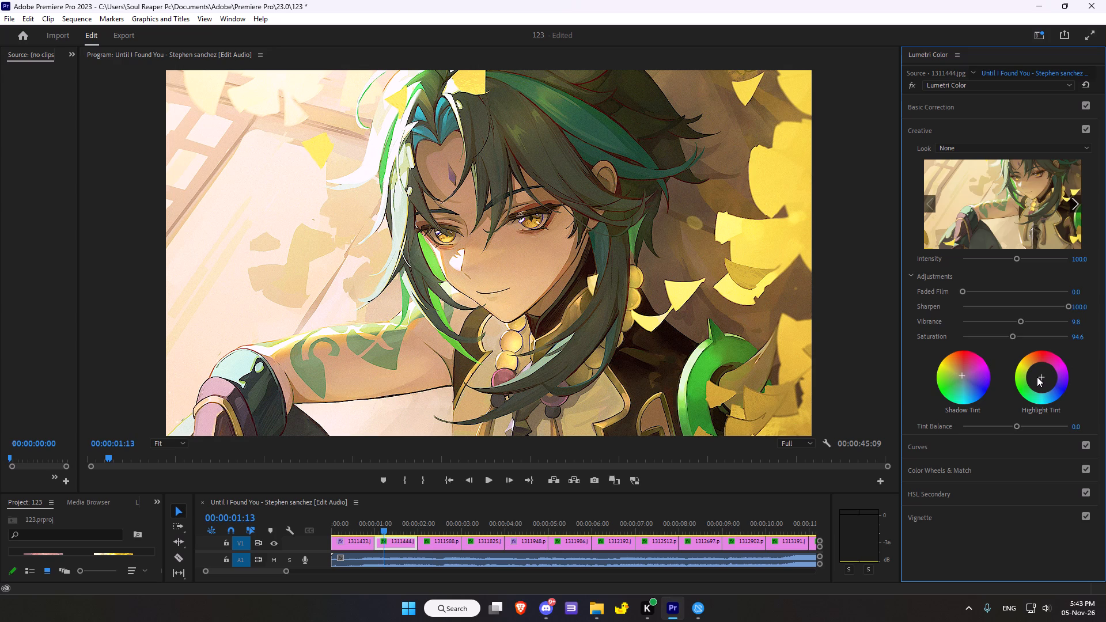
{"action": "left_click_drag", "start_coordinate": [1041, 375], "coordinate": [1075, 384]}
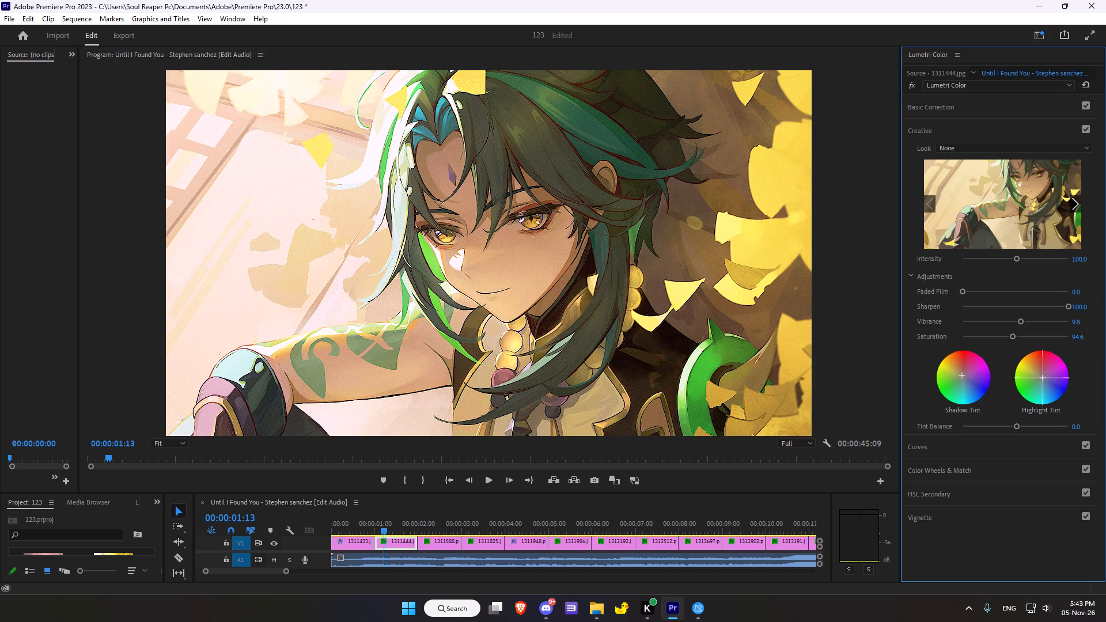
{"action": "left_click_drag", "start_coordinate": [1075, 384], "coordinate": [959, 340]}
{"action": "left_click_drag", "start_coordinate": [959, 340], "coordinate": [935, 318]}
Shape the second clip's white RGB curve with six points, slightly lifting the lower midtones and lowering the brightest point.
{"action": "scroll", "coordinate": [1002, 391], "scroll_direction": "down", "scroll_amount": 2}
{"action": "left_click", "coordinate": [913, 447]}
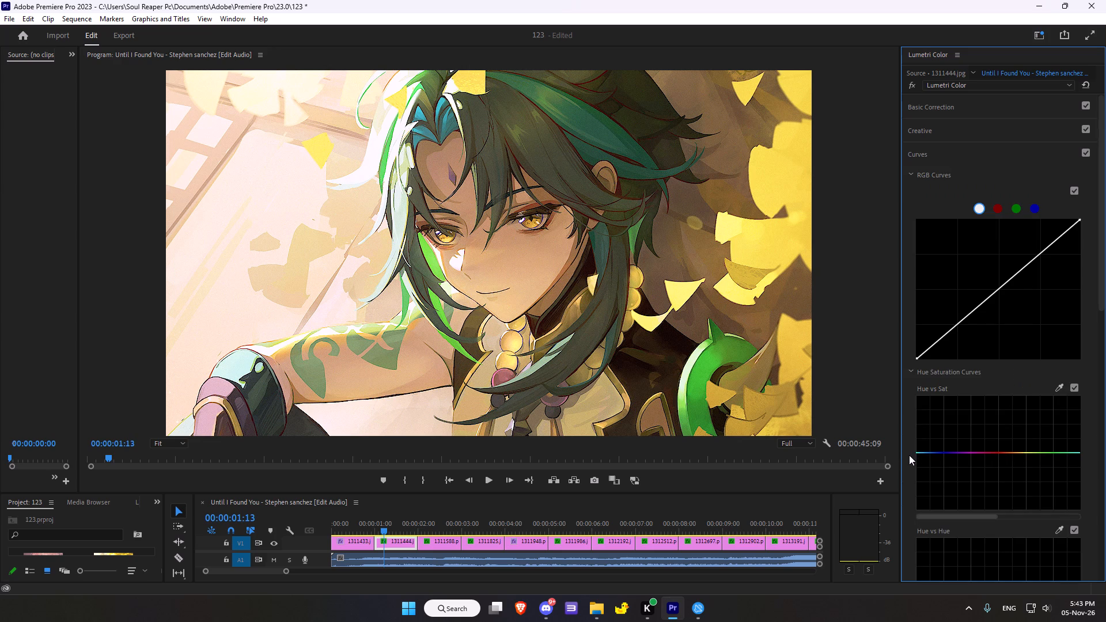
{"action": "left_click", "coordinate": [998, 290]}
{"action": "left_click", "coordinate": [958, 324]}
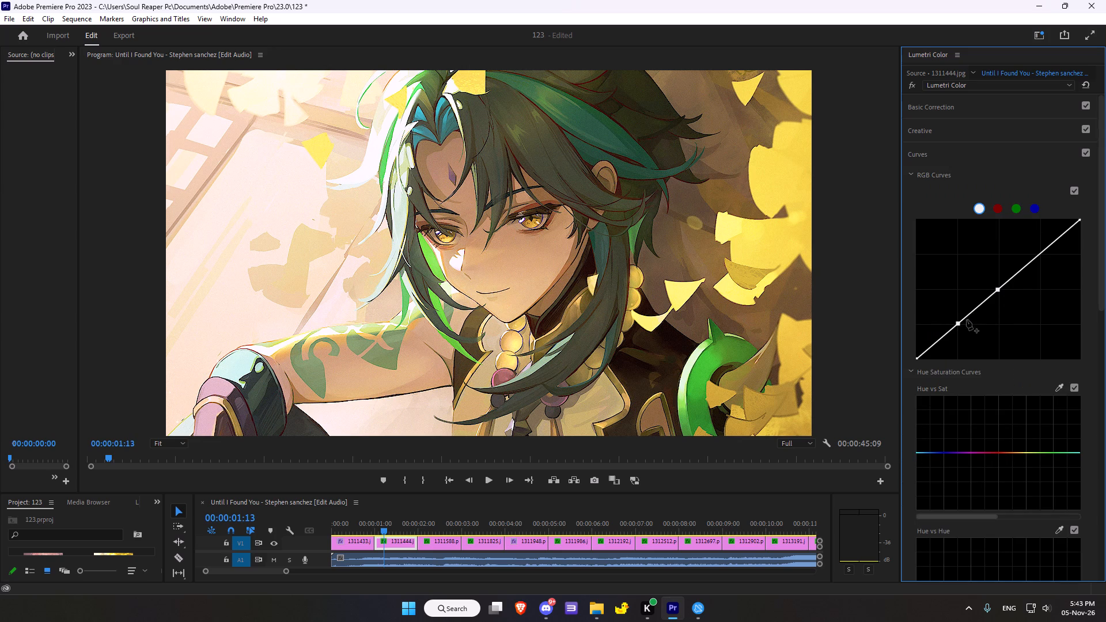
{"action": "left_click", "coordinate": [976, 310]}
{"action": "left_click", "coordinate": [934, 346]}
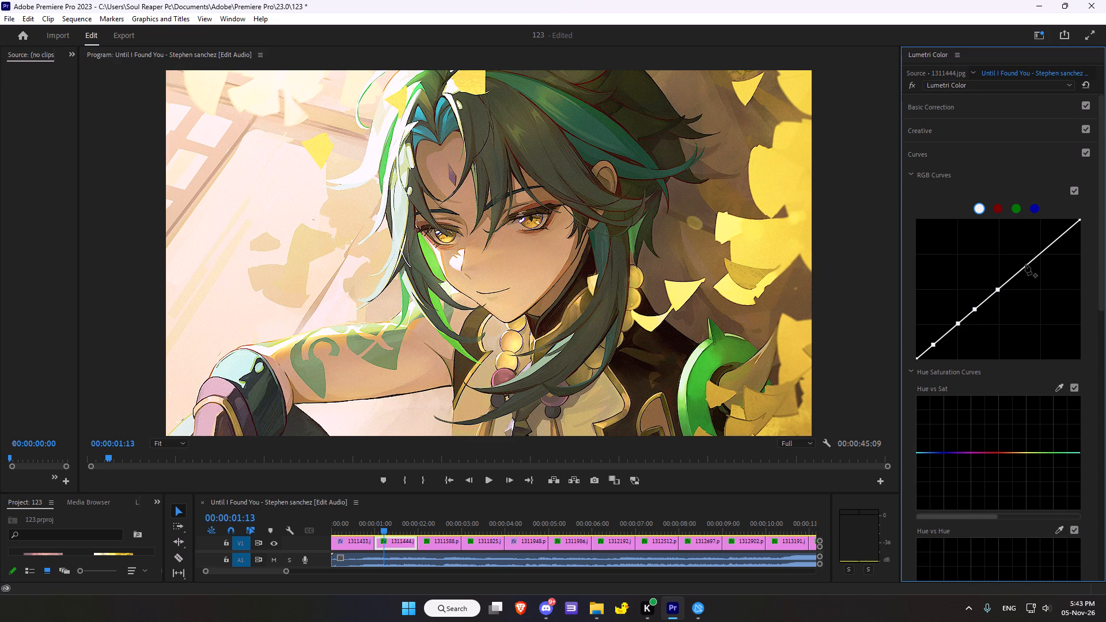
{"action": "left_click", "coordinate": [1025, 264]}
{"action": "left_click_drag", "start_coordinate": [1051, 241], "coordinate": [1048, 239]}
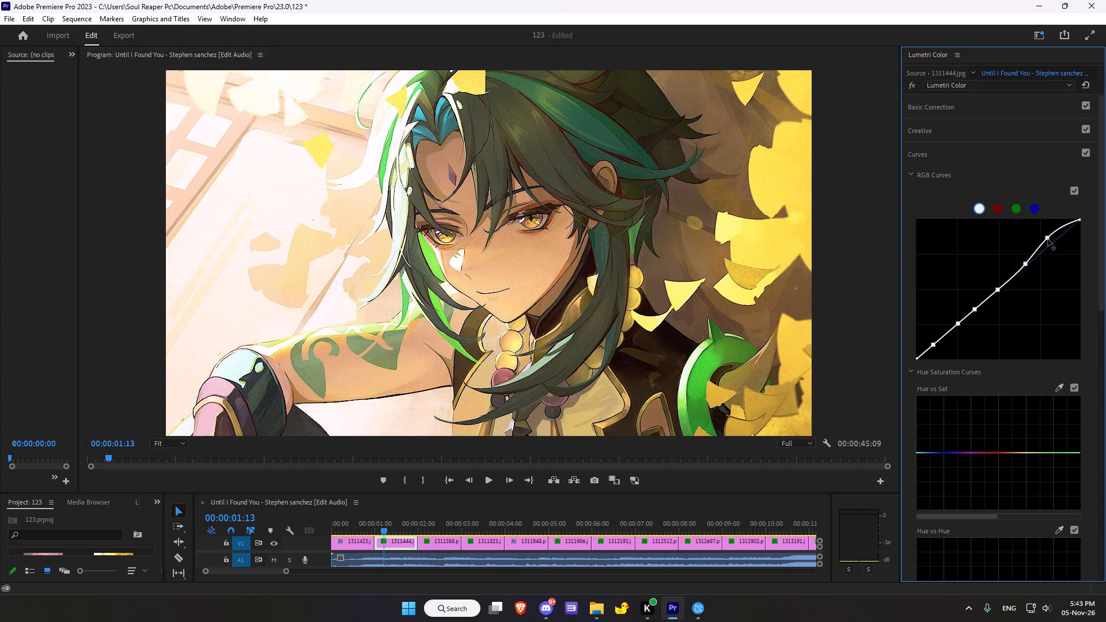
{"action": "left_click_drag", "start_coordinate": [1048, 239], "coordinate": [1051, 246]}
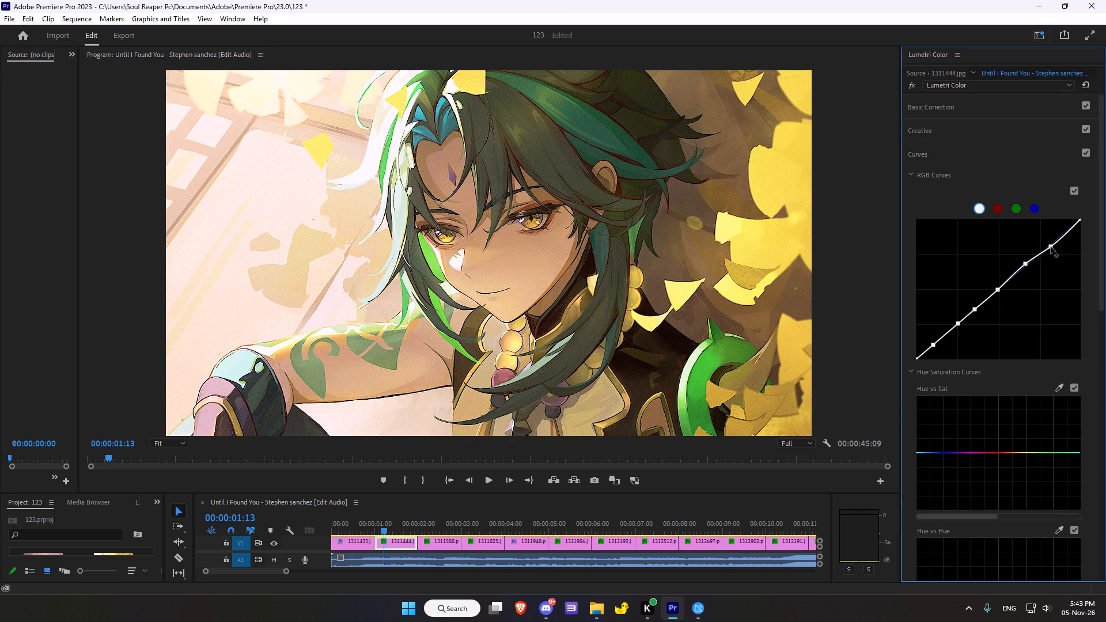
{"action": "left_click_drag", "start_coordinate": [1051, 246], "coordinate": [1051, 248]}
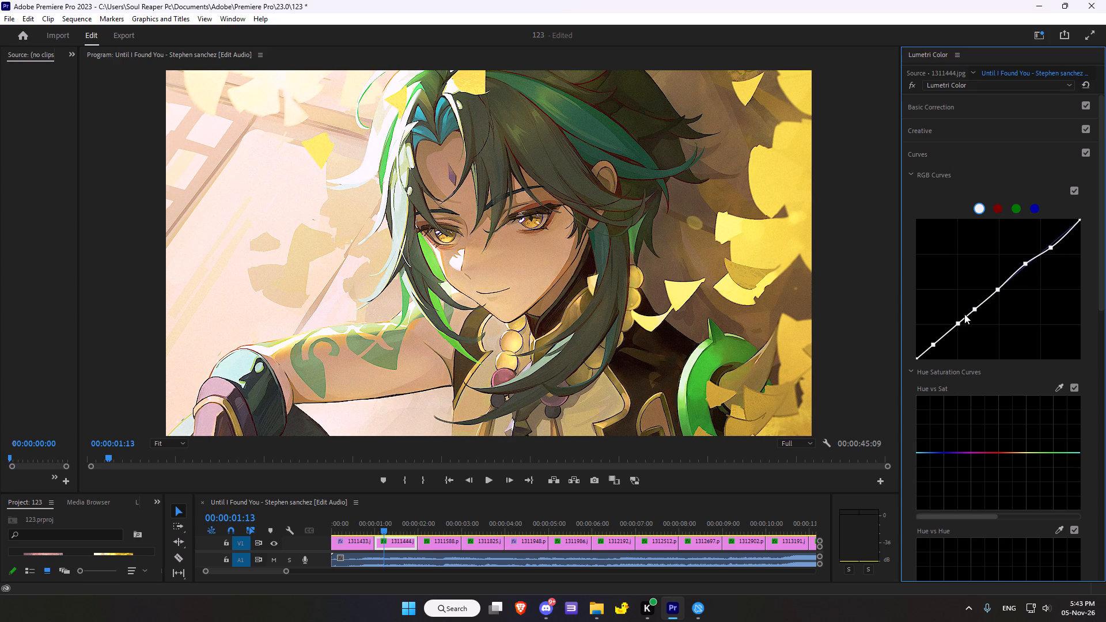
{"action": "left_click", "coordinate": [975, 310]}
On the Hue vs Sat curve, sample the reddish-purple necklace bead and raise the middle red point to boost its saturation.
{"action": "scroll", "coordinate": [975, 356], "scroll_direction": "down", "scroll_amount": 11}
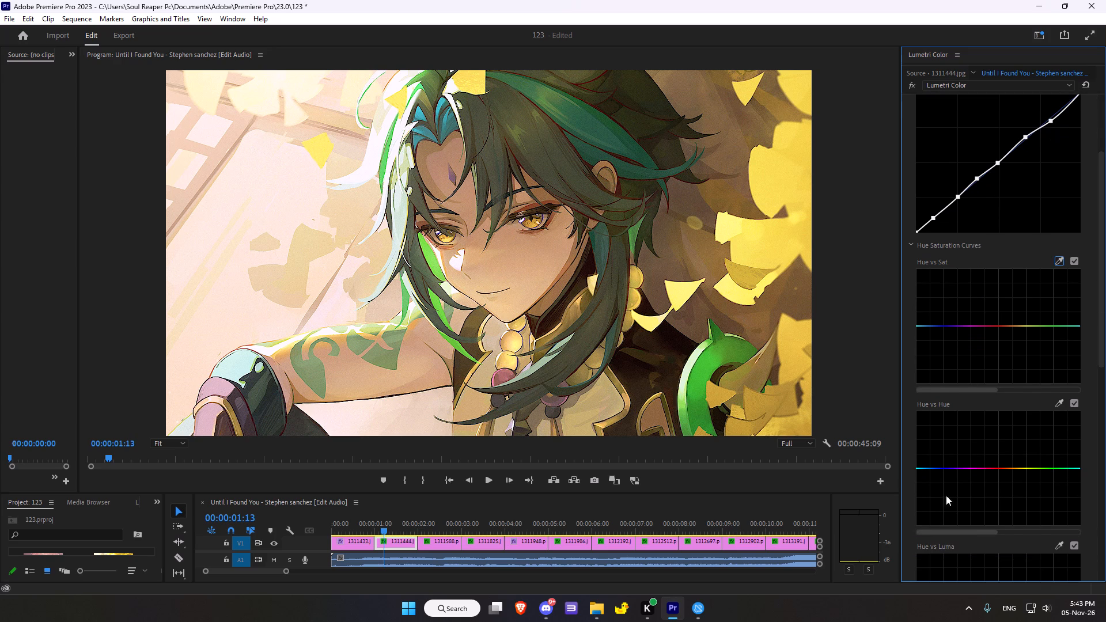
{"action": "scroll", "coordinate": [1032, 300], "scroll_direction": "down", "scroll_amount": 2}
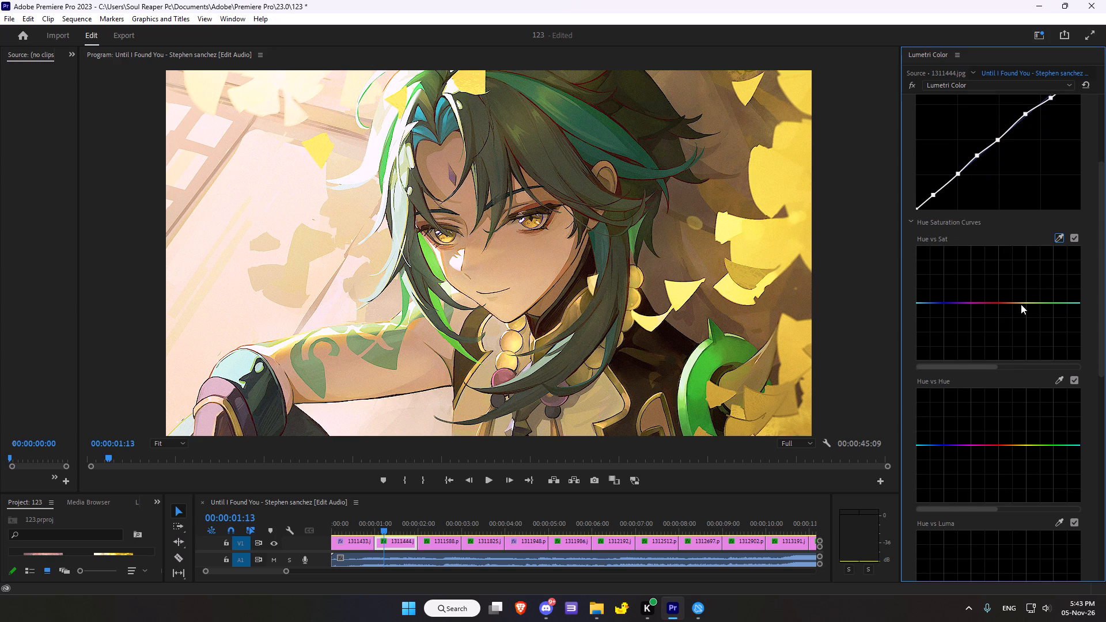
{"action": "scroll", "coordinate": [1043, 251], "scroll_direction": "up", "scroll_amount": 1}
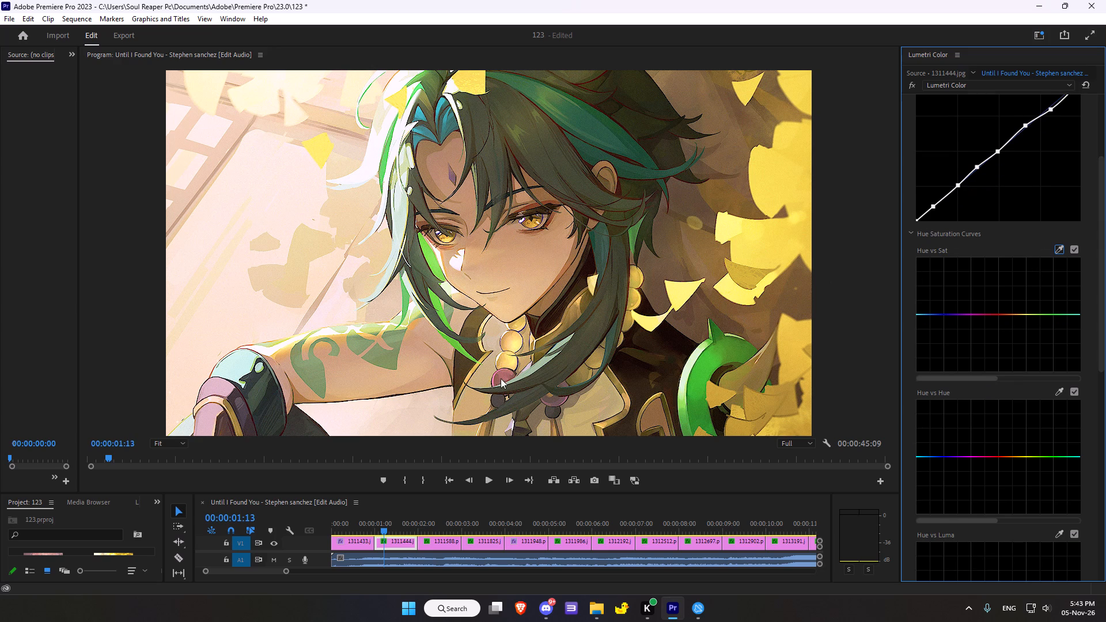
{"action": "left_click", "coordinate": [1062, 249]}
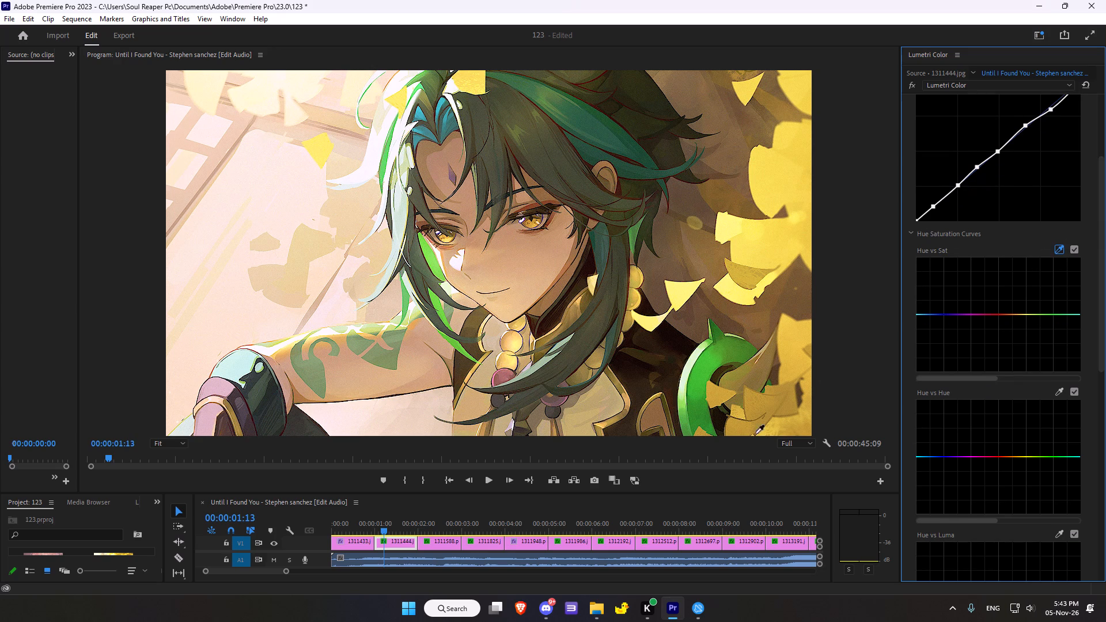
{"action": "left_click", "coordinate": [505, 377]}
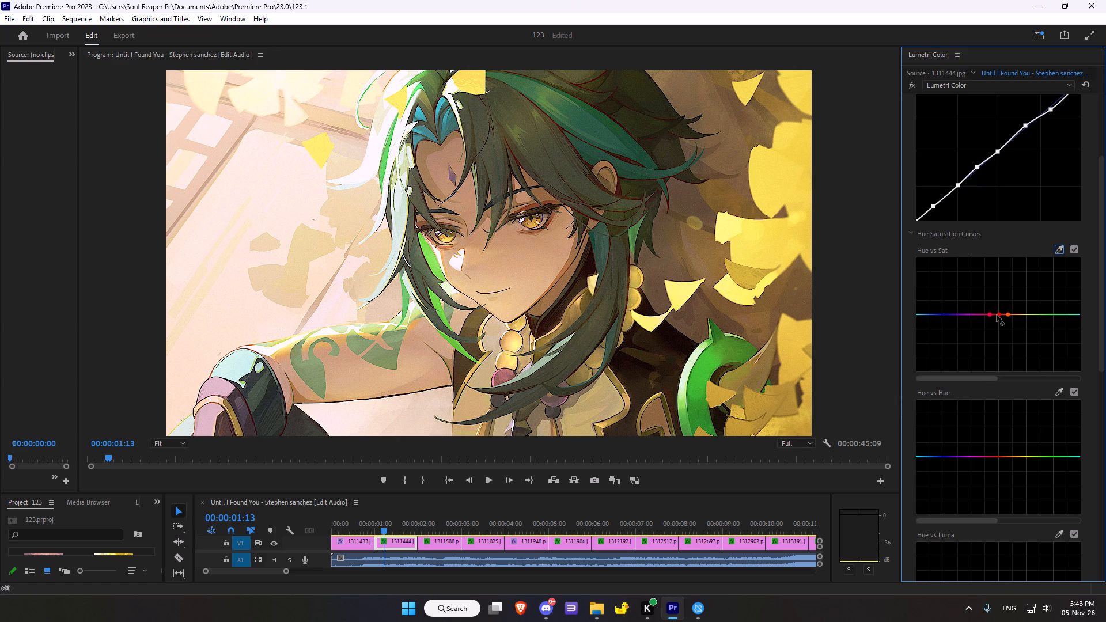
{"action": "left_click_drag", "start_coordinate": [999, 316], "coordinate": [991, 310]}
{"action": "left_click_drag", "start_coordinate": [991, 310], "coordinate": [996, 298]}
{"action": "left_click_drag", "start_coordinate": [996, 298], "coordinate": [999, 294]}
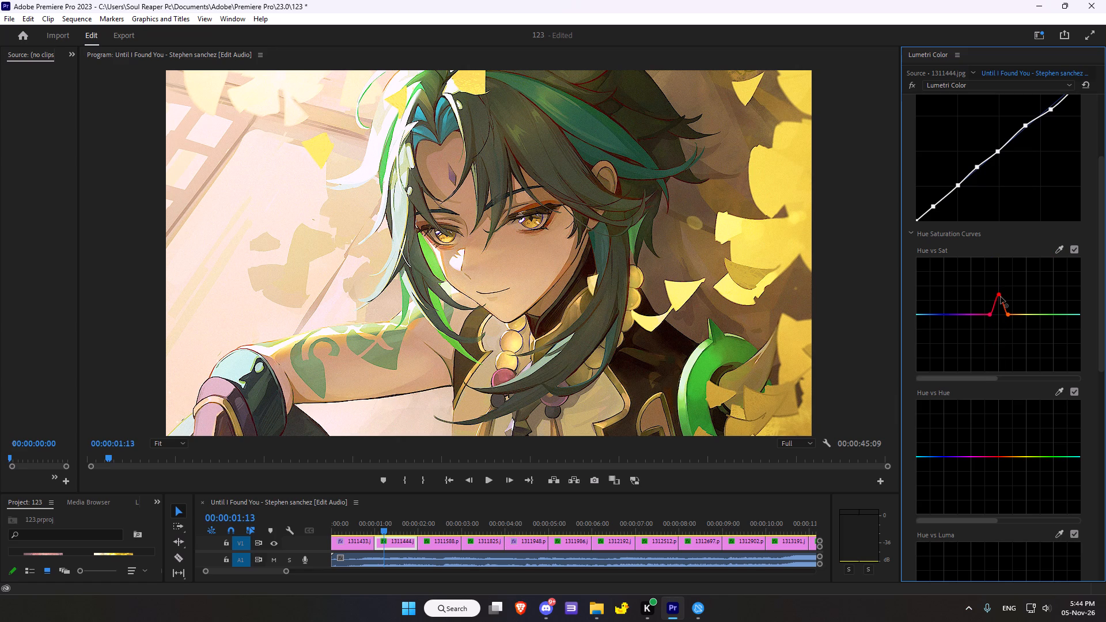
{"action": "scroll", "coordinate": [983, 406], "scroll_direction": "down", "scroll_amount": 3}
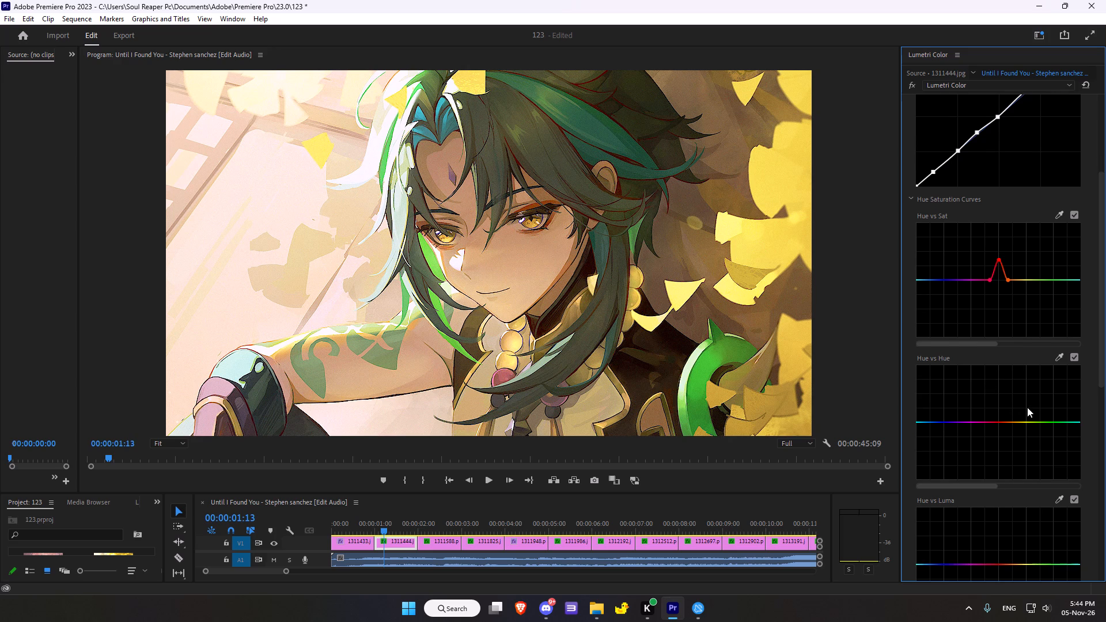
On the Hue vs Hue curve, sample the green horn-shaped ornament and raise the middle green point slightly above the baseline.
{"action": "scroll", "coordinate": [1015, 407], "scroll_direction": "down", "scroll_amount": 2}
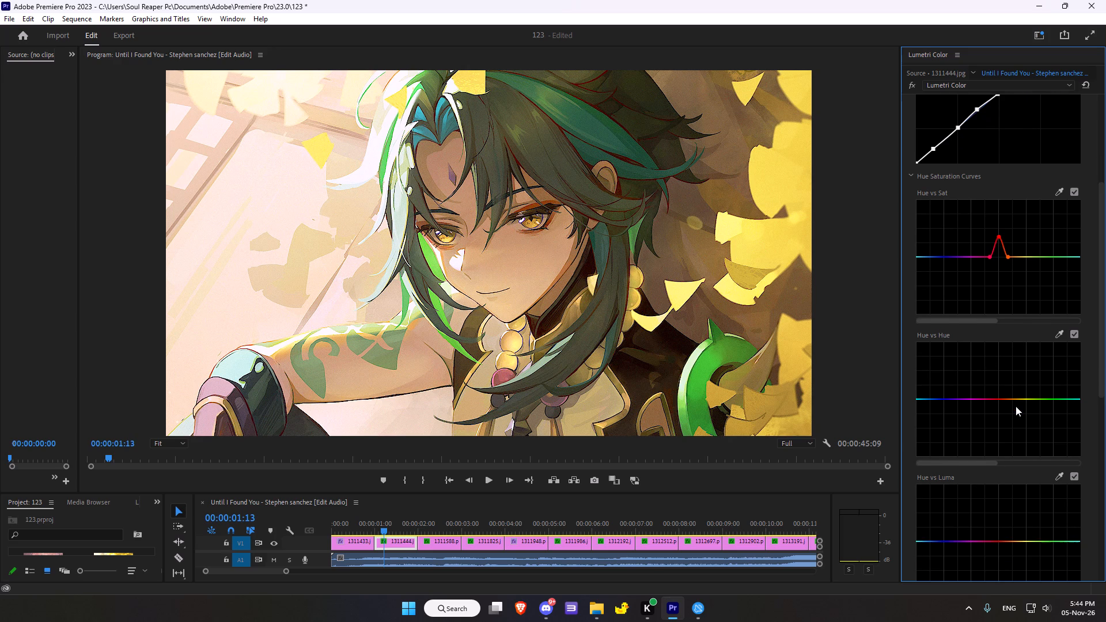
{"action": "left_click", "coordinate": [1056, 331]}
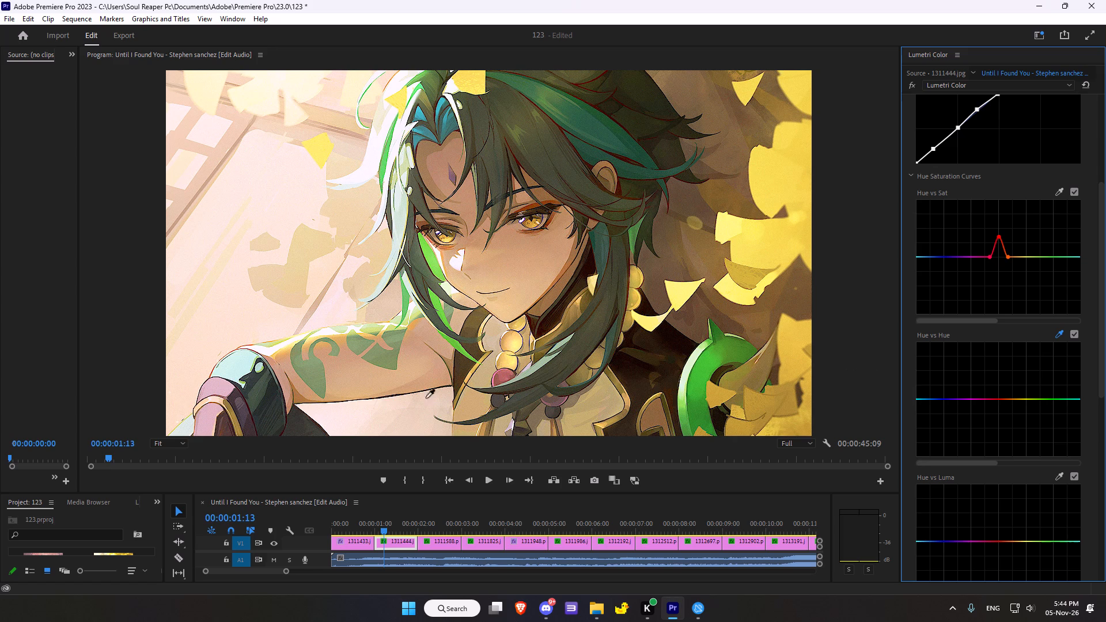
{"action": "left_click", "coordinate": [700, 382]}
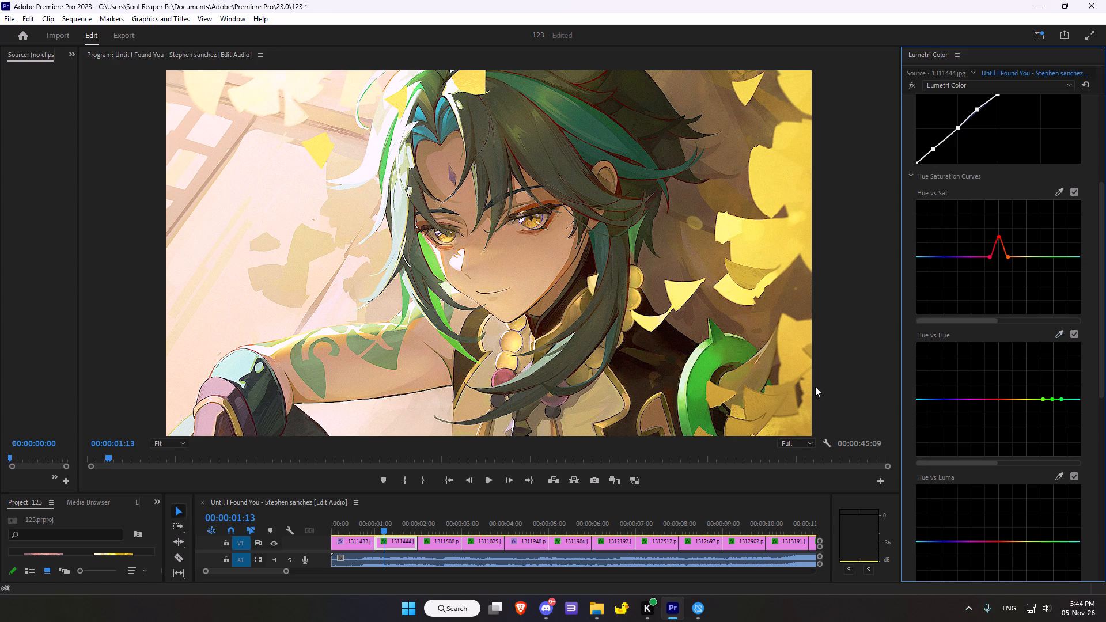
{"action": "left_click_drag", "start_coordinate": [1054, 400], "coordinate": [1056, 403]}
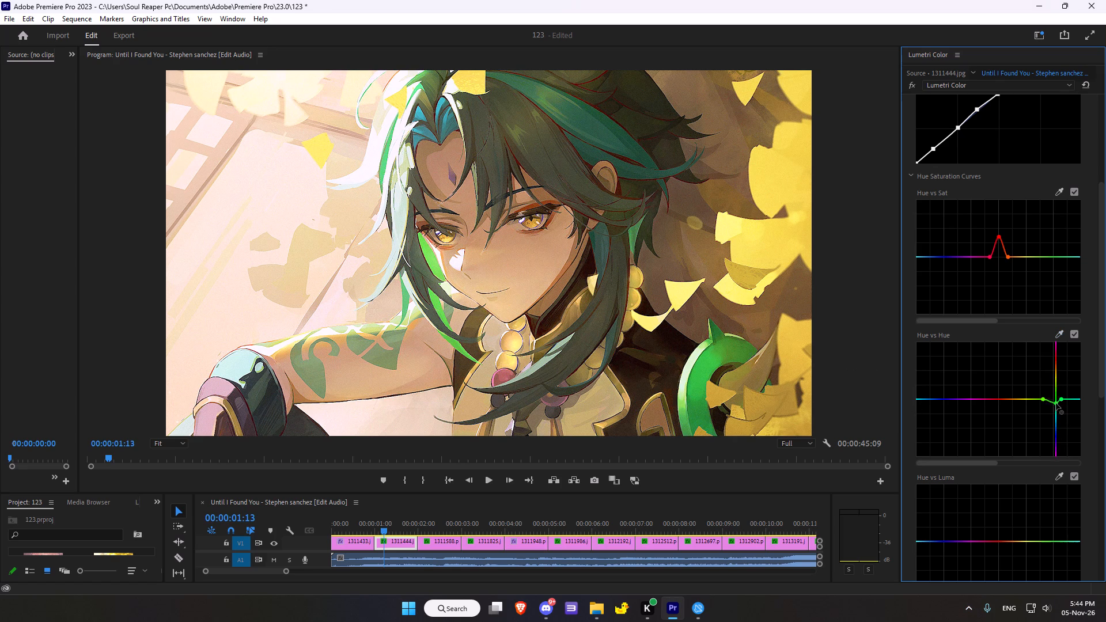
{"action": "left_click_drag", "start_coordinate": [1056, 403], "coordinate": [1054, 408]}
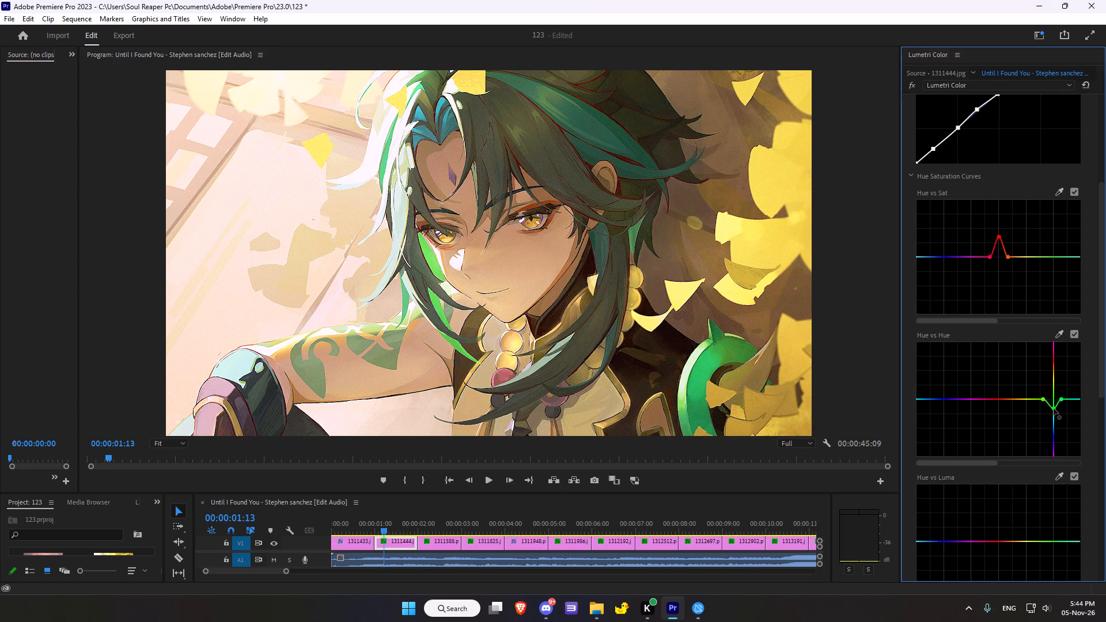
{"action": "left_click_drag", "start_coordinate": [1054, 408], "coordinate": [1055, 399]}
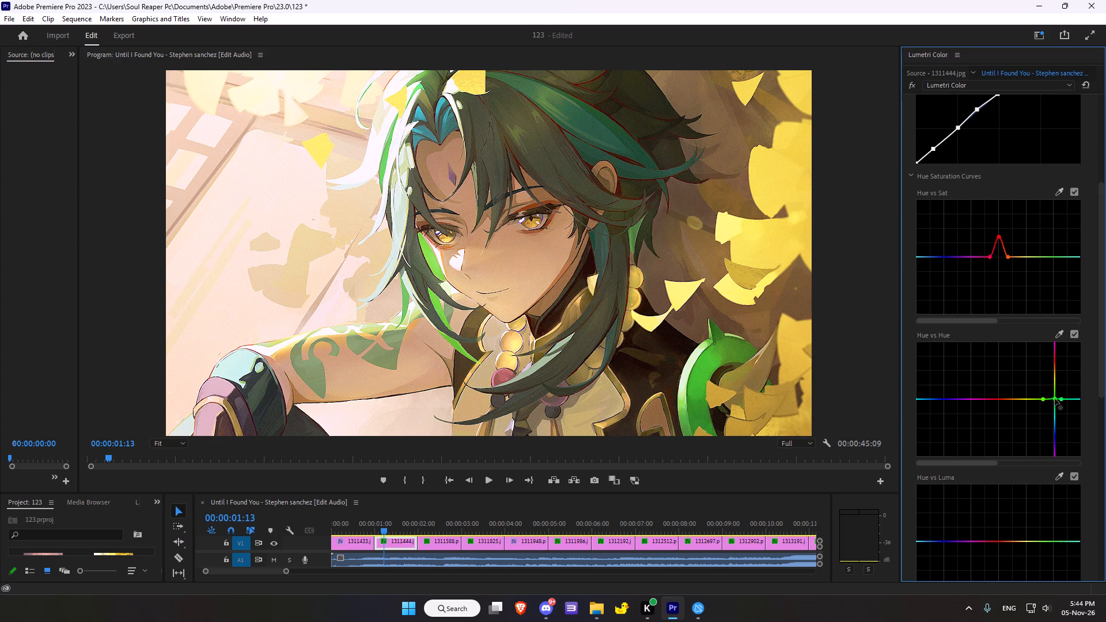
{"action": "left_click_drag", "start_coordinate": [1055, 399], "coordinate": [1056, 386]}
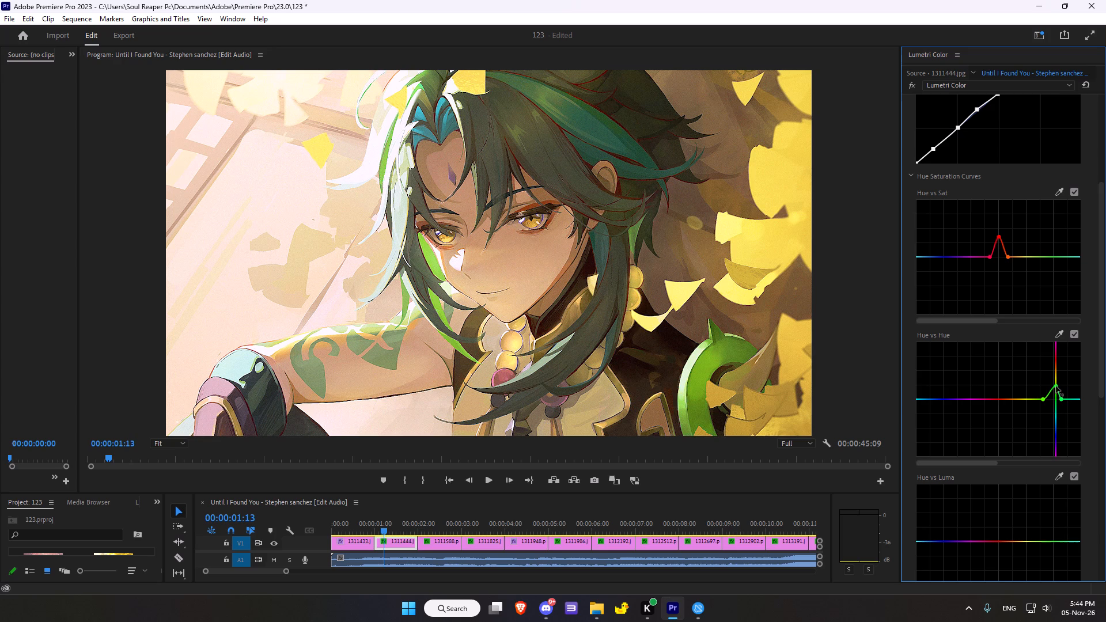
{"action": "left_click_drag", "start_coordinate": [1056, 386], "coordinate": [1052, 395]}
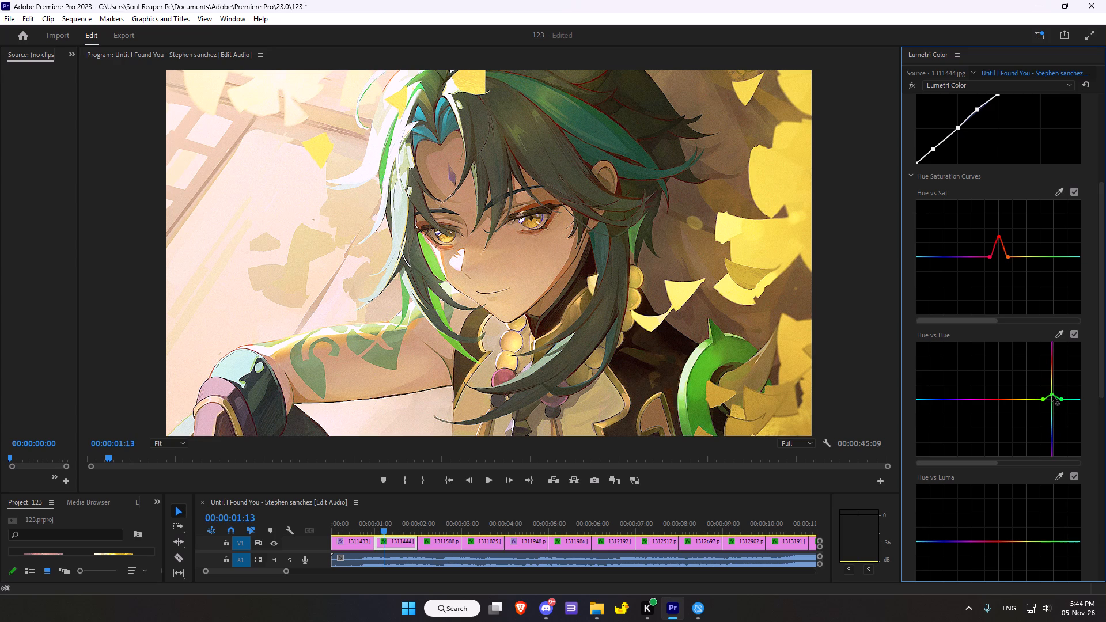
{"action": "left_click_drag", "start_coordinate": [1052, 395], "coordinate": [1052, 393]}
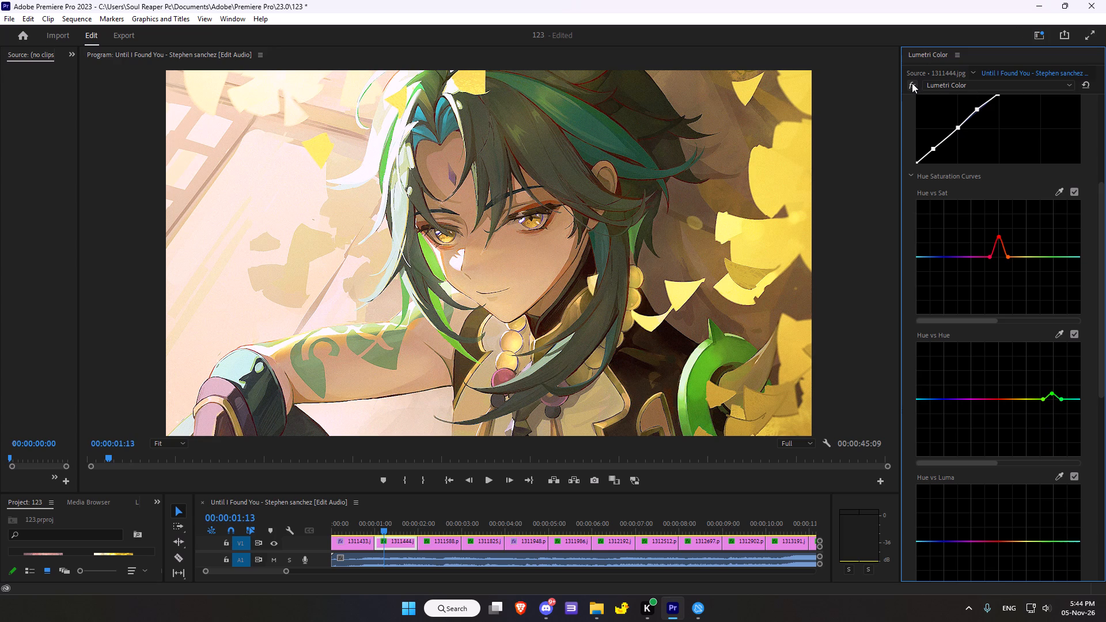
Compare the second clip with and without its Lumetri Color effect, leaving the effect on.
{"action": "left_click", "coordinate": [912, 83]}
{"action": "double_click", "coordinate": [912, 83]}
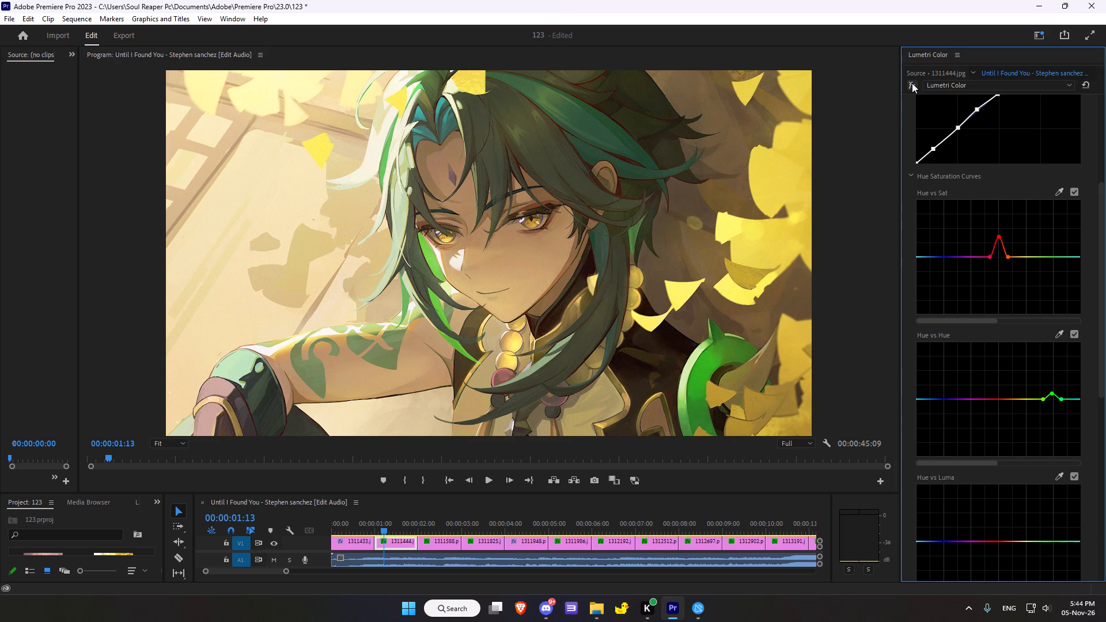
{"action": "left_click", "coordinate": [912, 84]}
{"action": "left_click", "coordinate": [912, 84]}
{"action": "right_click", "coordinate": [912, 84]}
{"action": "left_click", "coordinate": [912, 84]}
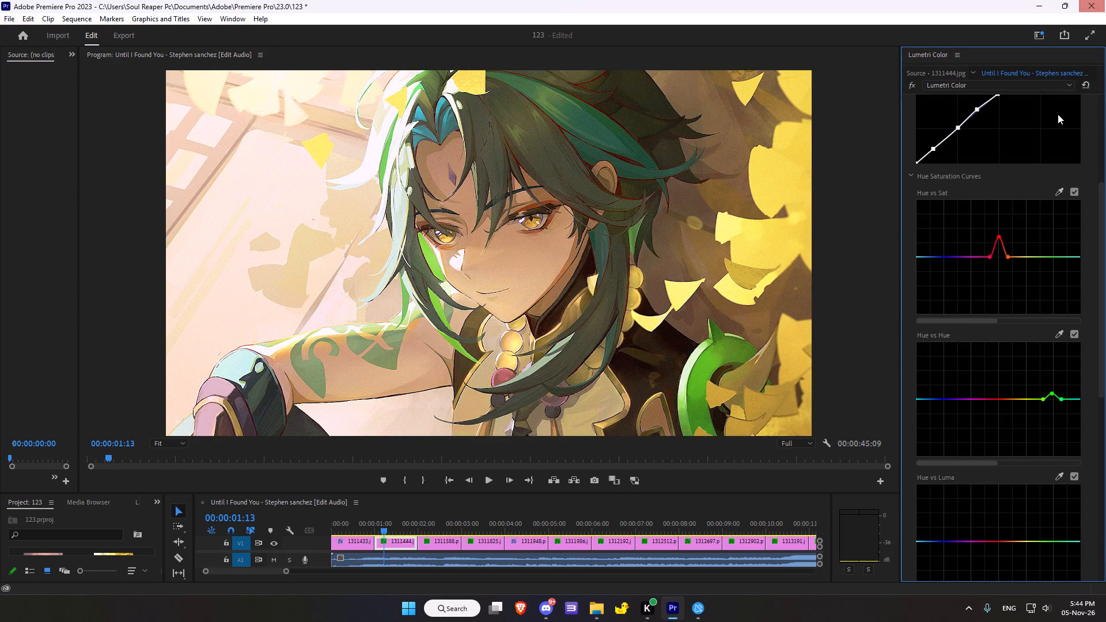
On the Hue vs Luma curve, sample the dark brown area above the green ornament and lower the middle orange point slightly.
{"action": "scroll", "coordinate": [960, 225], "scroll_direction": "down", "scroll_amount": 4}
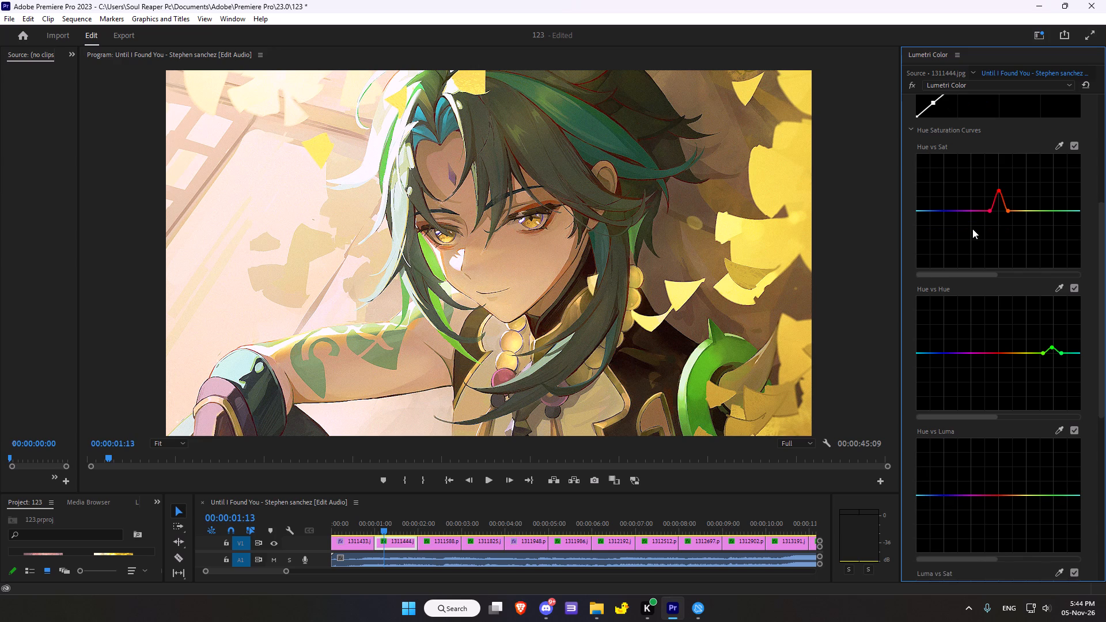
{"action": "scroll", "coordinate": [972, 229], "scroll_direction": "down", "scroll_amount": 9}
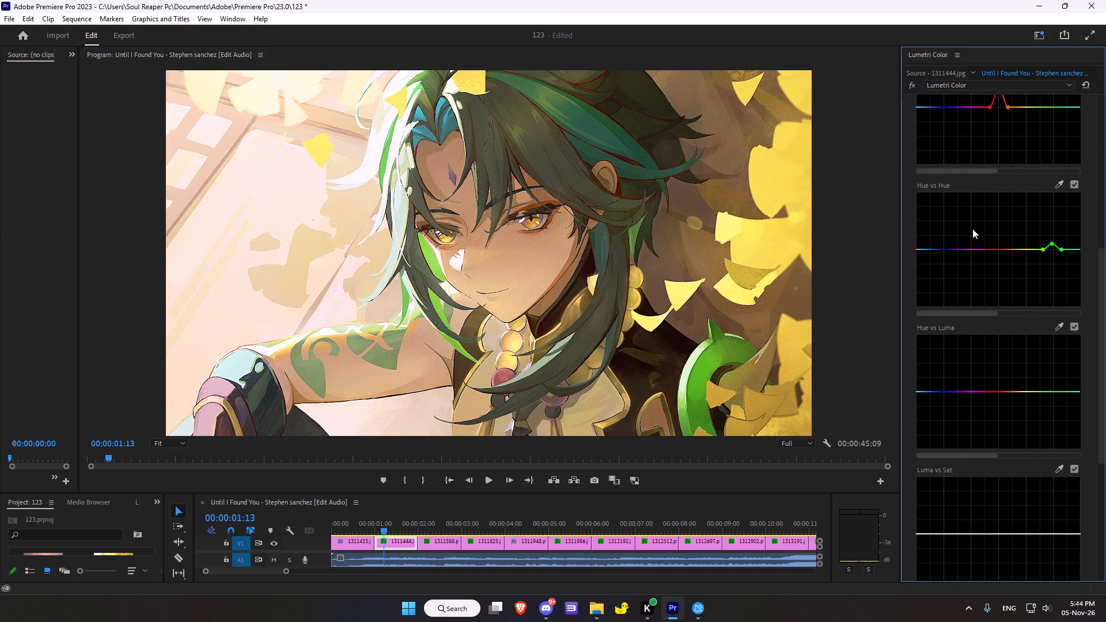
{"action": "scroll", "coordinate": [972, 229], "scroll_direction": "down", "scroll_amount": 5}
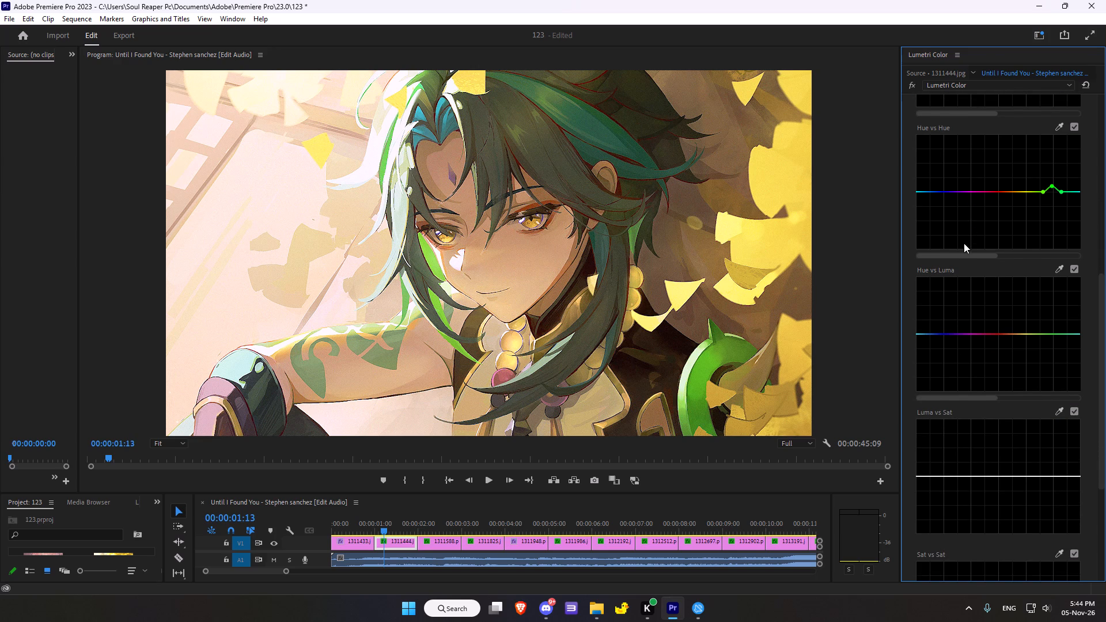
{"action": "scroll", "coordinate": [964, 243], "scroll_direction": "down", "scroll_amount": 5}
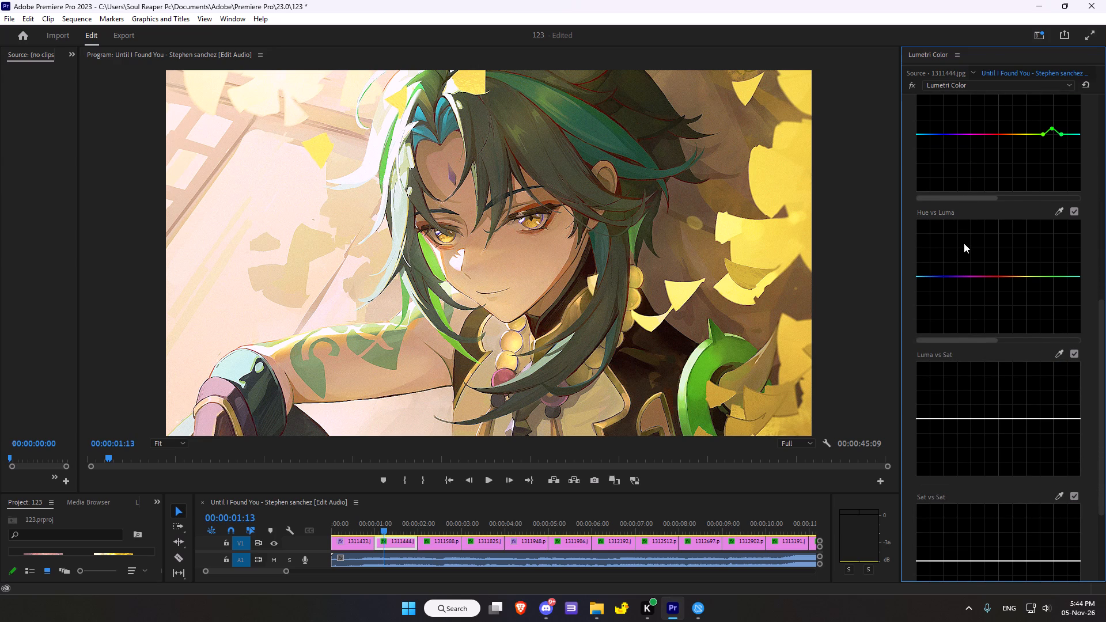
{"action": "scroll", "coordinate": [964, 243], "scroll_direction": "up", "scroll_amount": 2}
{"action": "right_click", "coordinate": [964, 243]}
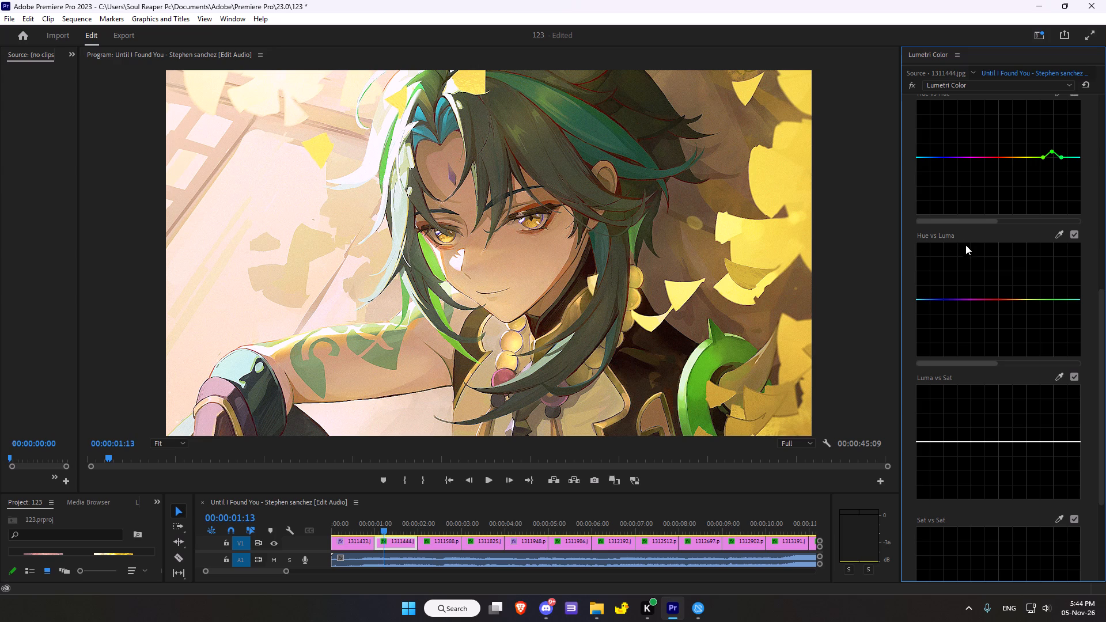
{"action": "left_click", "coordinate": [1057, 237]}
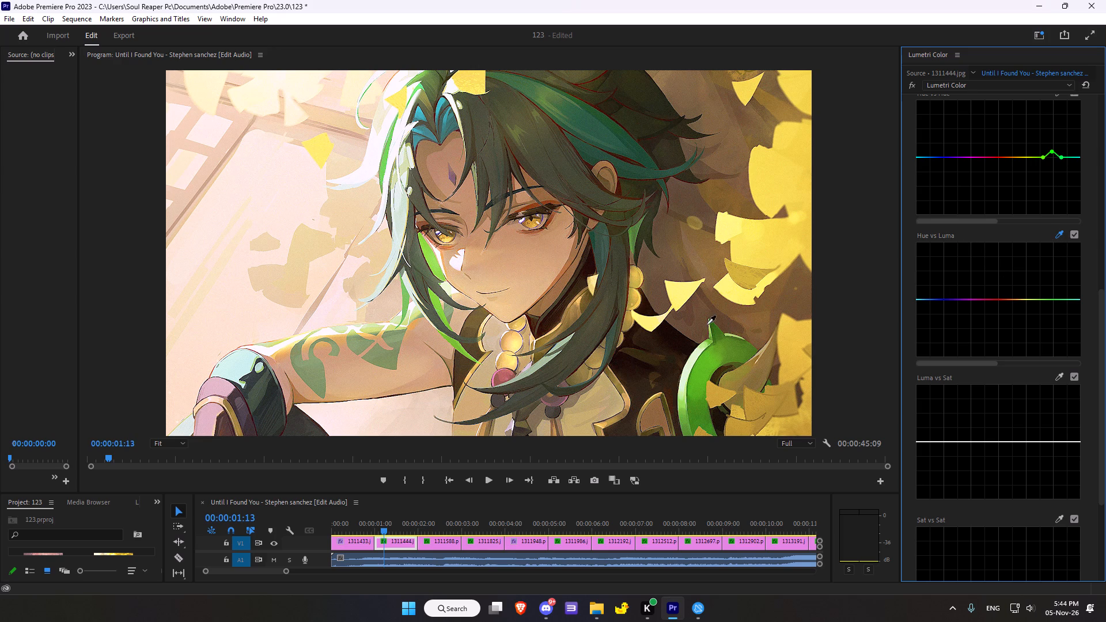
{"action": "left_click", "coordinate": [689, 316]}
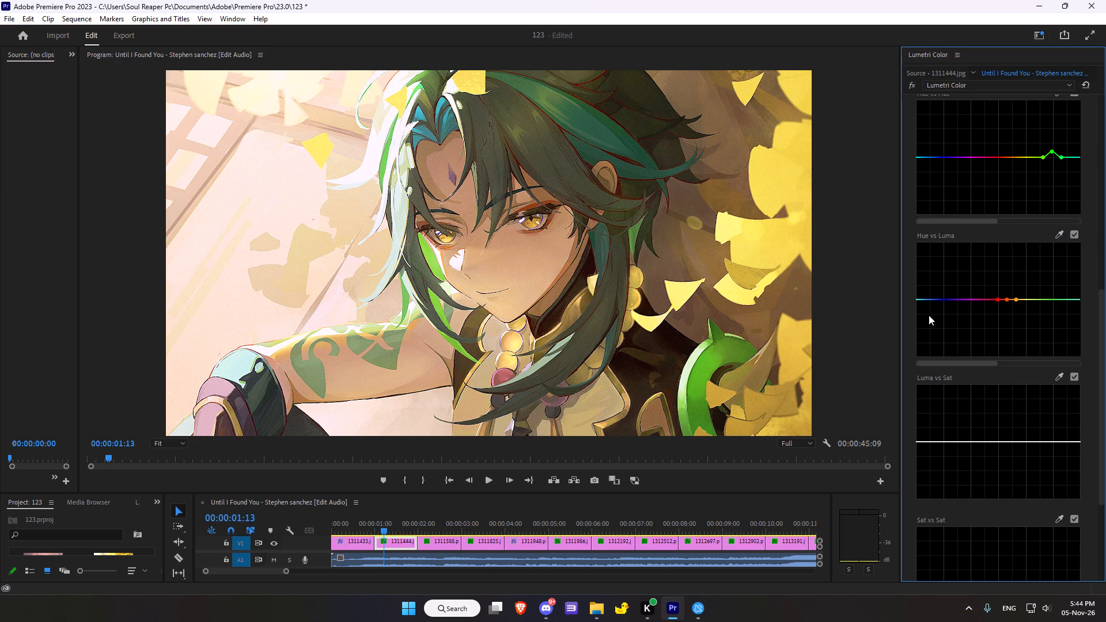
{"action": "left_click", "coordinate": [1007, 299]}
{"action": "left_click_drag", "start_coordinate": [1006, 305], "coordinate": [1012, 302]}
{"action": "left_click_drag", "start_coordinate": [1012, 302], "coordinate": [1012, 305]}
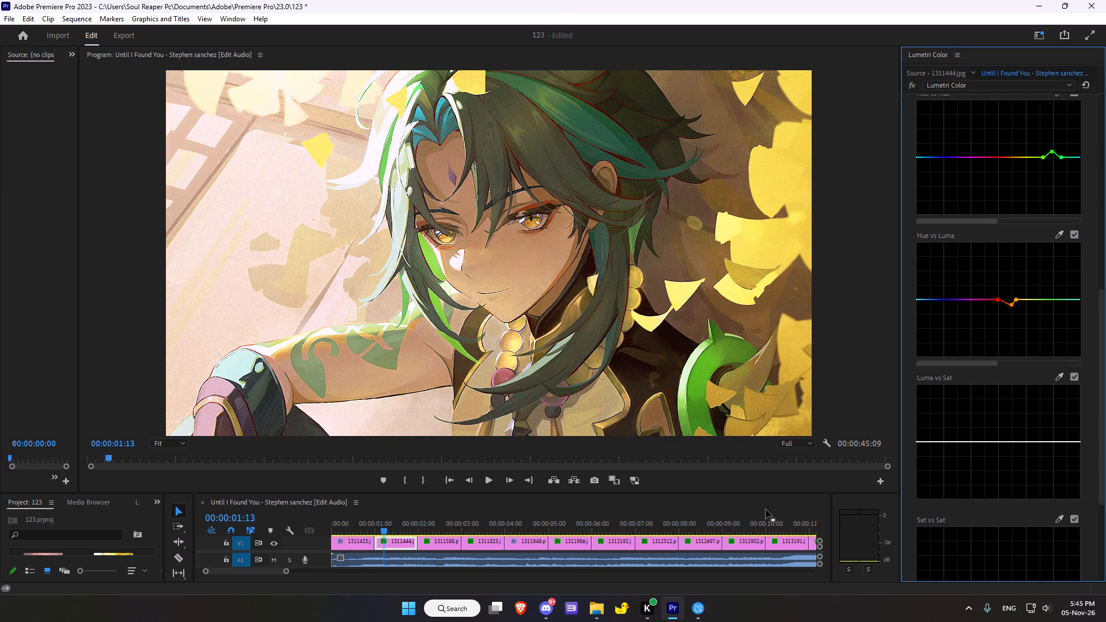
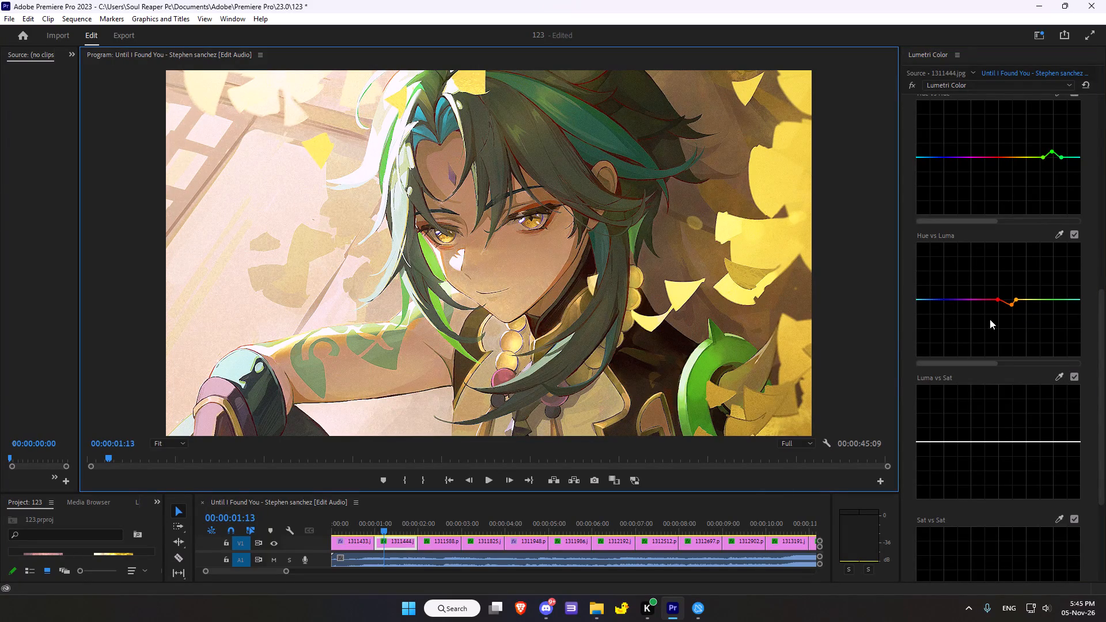
On the Hue vs Luma curve, raise the middle orange point to just above the baseline.
{"action": "left_click_drag", "start_coordinate": [1011, 306], "coordinate": [1009, 308]}
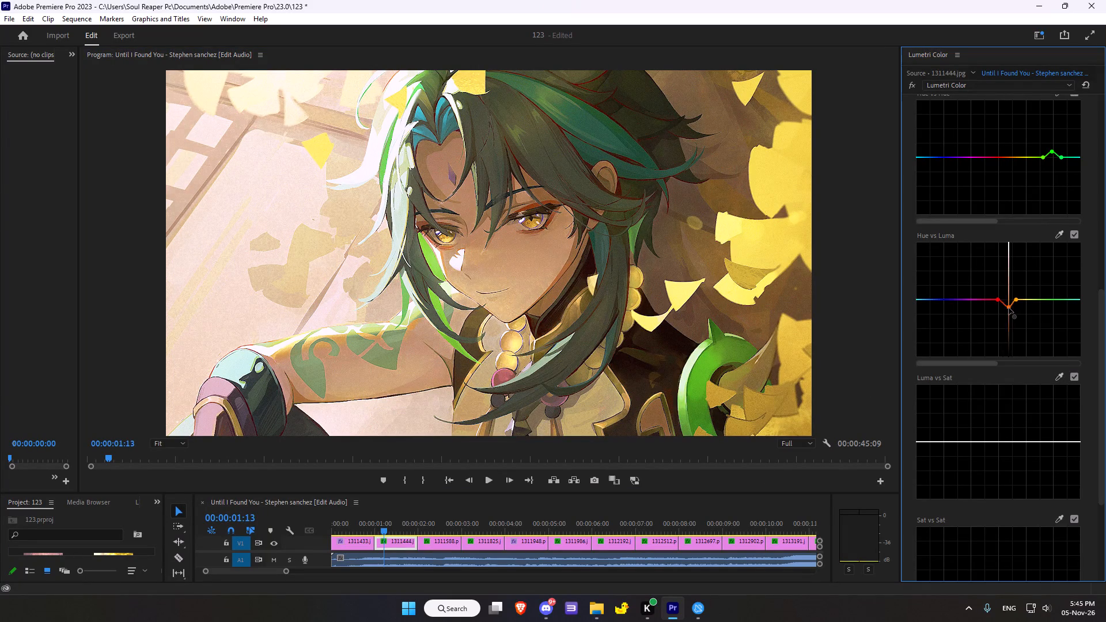
{"action": "left_click_drag", "start_coordinate": [1009, 308], "coordinate": [1001, 333]}
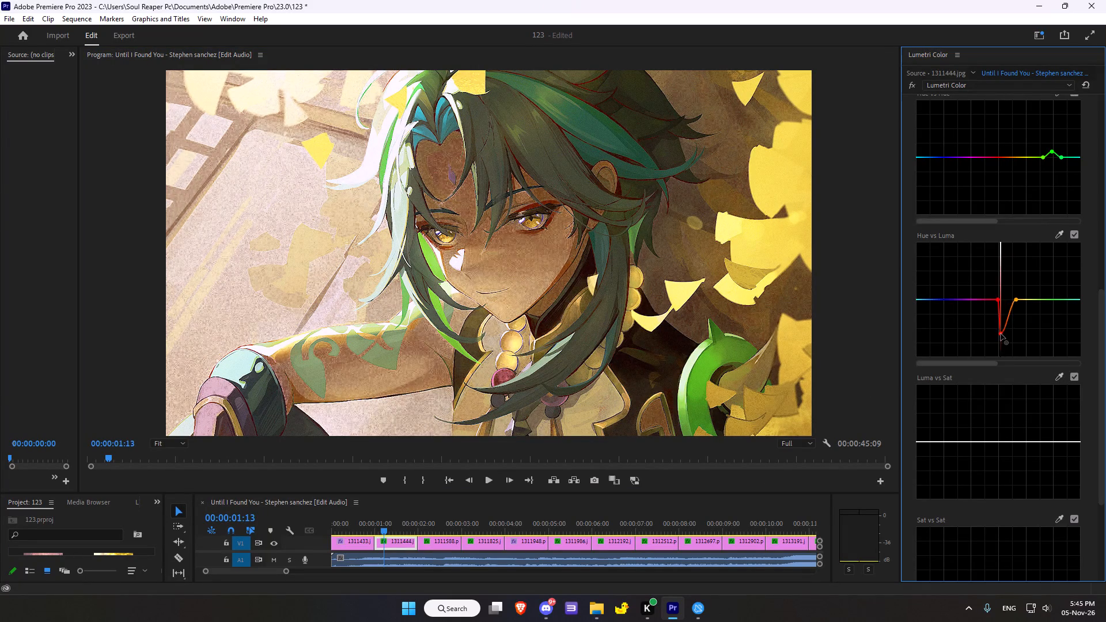
{"action": "left_click_drag", "start_coordinate": [1001, 333], "coordinate": [1009, 295]}
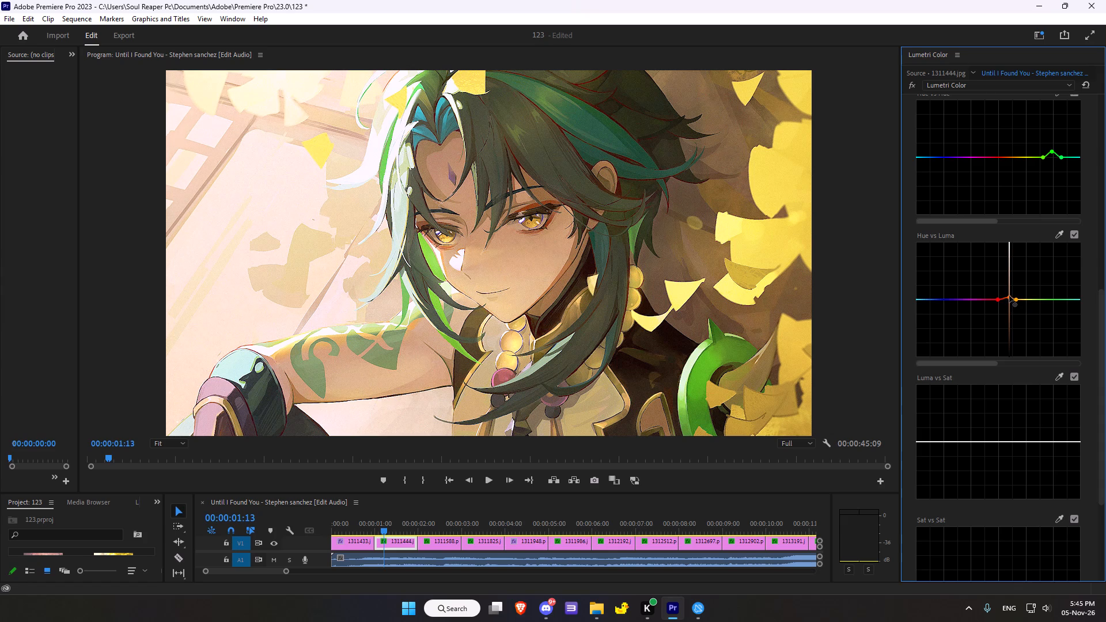
{"action": "left_click_drag", "start_coordinate": [1009, 295], "coordinate": [1008, 298]}
On the Luma vs Sat curve, sample the dark clothing beside the green ornament and pull the middle point well below the baseline.
{"action": "left_click", "coordinate": [1058, 379]}
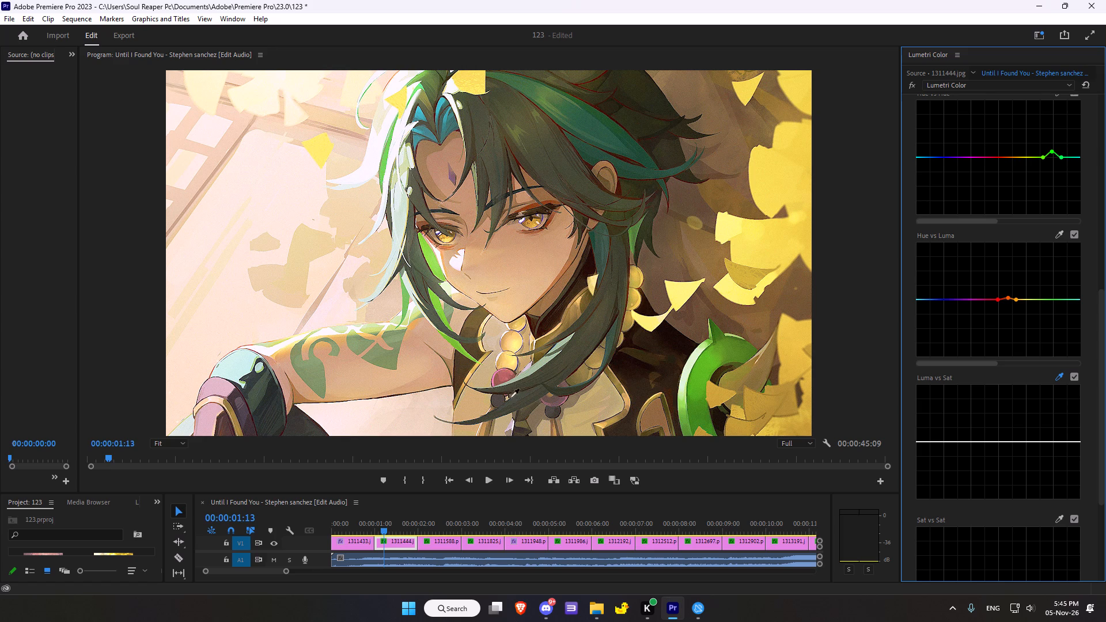
{"action": "left_click", "coordinate": [503, 363]}
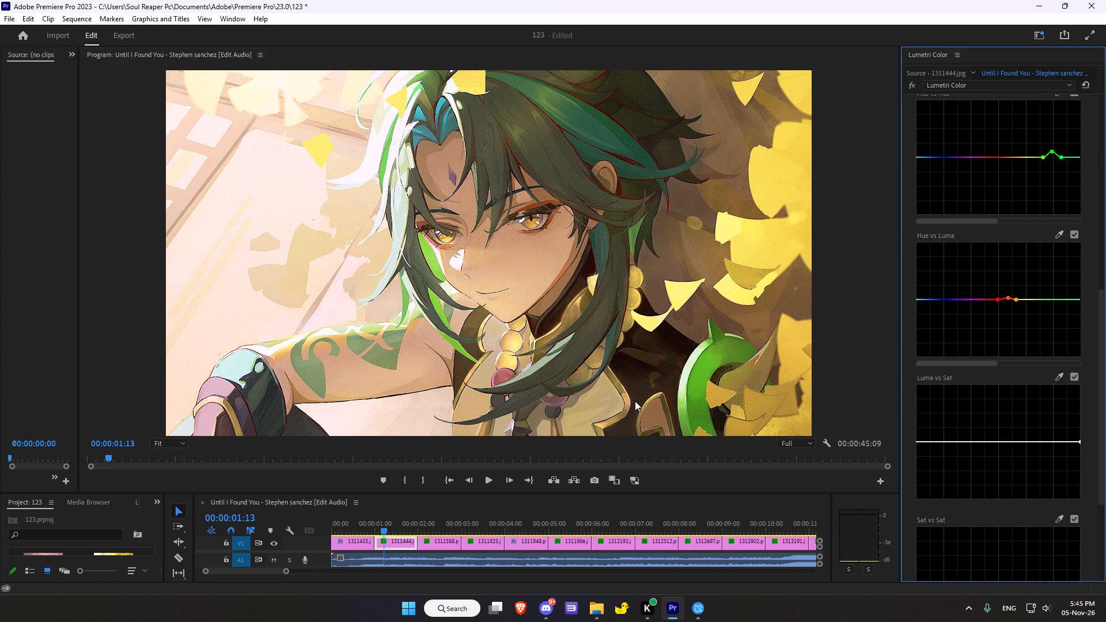
{"action": "left_click", "coordinate": [1059, 380]}
{"action": "left_click", "coordinate": [634, 377]}
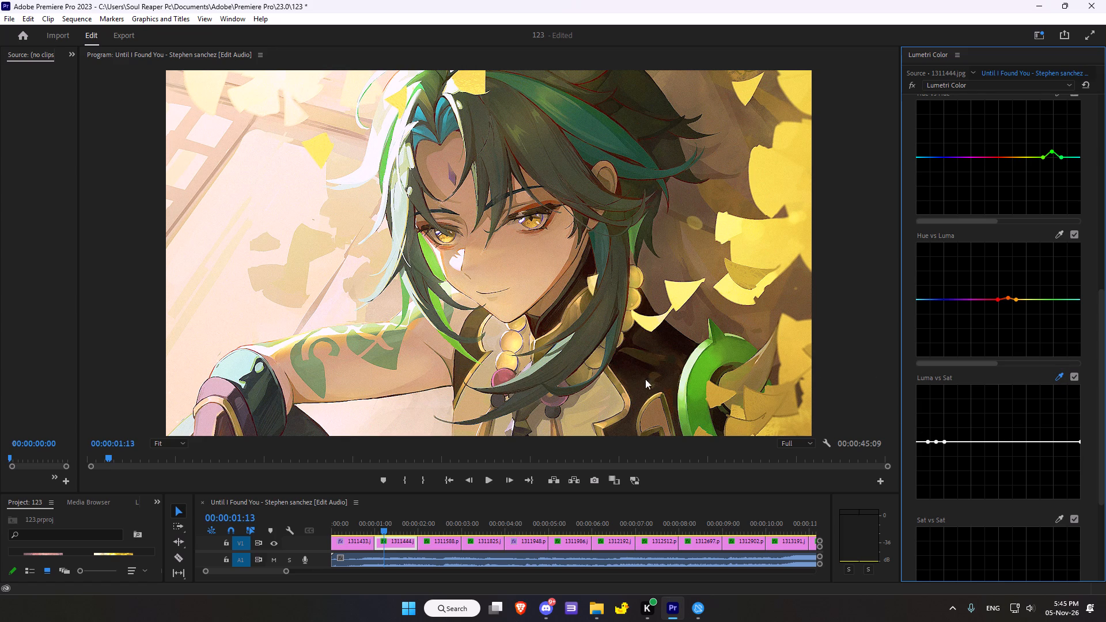
{"action": "left_click_drag", "start_coordinate": [935, 442], "coordinate": [935, 404]}
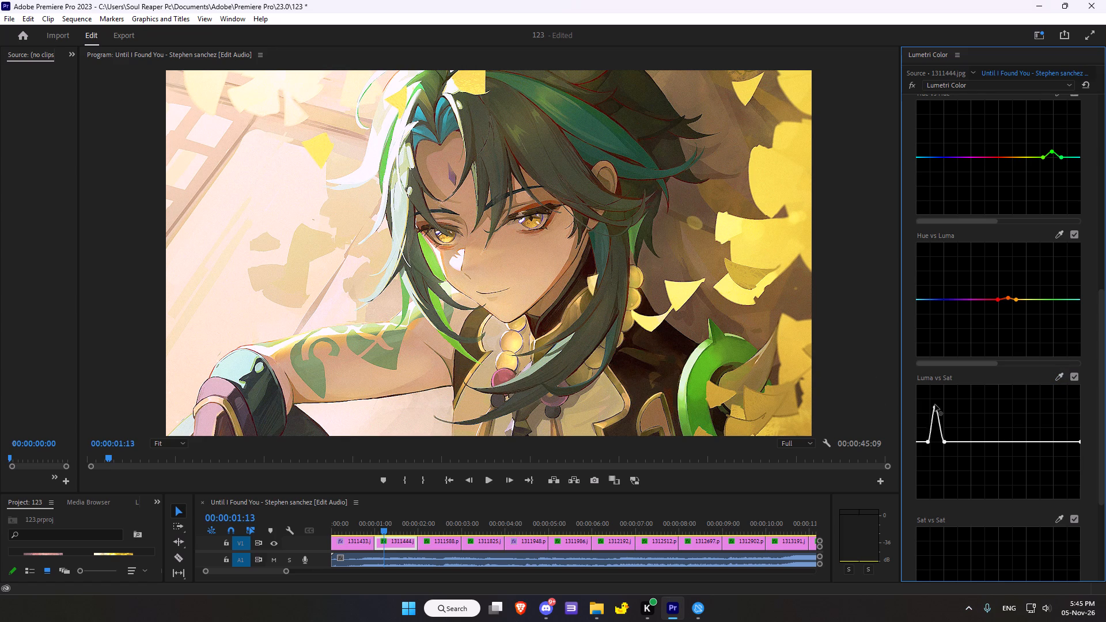
{"action": "left_click_drag", "start_coordinate": [935, 404], "coordinate": [949, 468]}
{"action": "left_click_drag", "start_coordinate": [949, 468], "coordinate": [933, 441]}
{"action": "left_click_drag", "start_coordinate": [933, 441], "coordinate": [913, 397]}
{"action": "left_click_drag", "start_coordinate": [913, 397], "coordinate": [947, 506]}
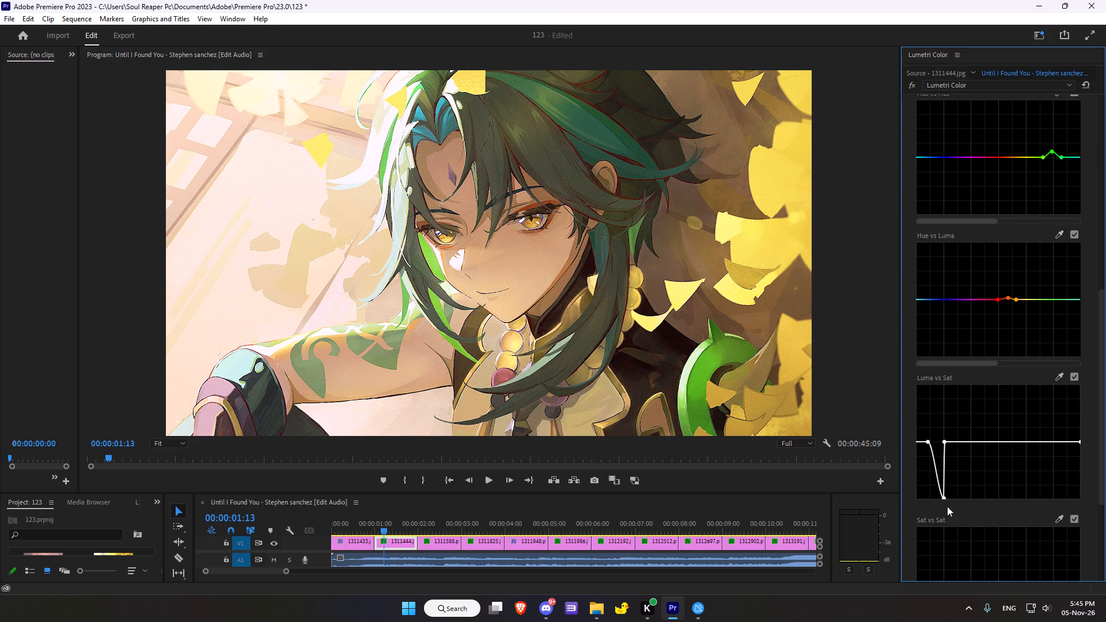
{"action": "left_click_drag", "start_coordinate": [947, 506], "coordinate": [940, 476]}
{"action": "left_click_drag", "start_coordinate": [940, 476], "coordinate": [938, 474]}
On the Sat vs Sat curve, sample the pinkish-purple arm guard and raise the middle point slightly above the baseline.
{"action": "scroll", "coordinate": [48, 37], "scroll_direction": "down", "scroll_amount": 1}
{"action": "scroll", "coordinate": [477, 259], "scroll_direction": "down", "scroll_amount": 1}
{"action": "scroll", "coordinate": [921, 390], "scroll_direction": "down", "scroll_amount": 2}
{"action": "scroll", "coordinate": [618, 364], "scroll_direction": "down", "scroll_amount": 4}
{"action": "scroll", "coordinate": [618, 364], "scroll_direction": "up", "scroll_amount": 1}
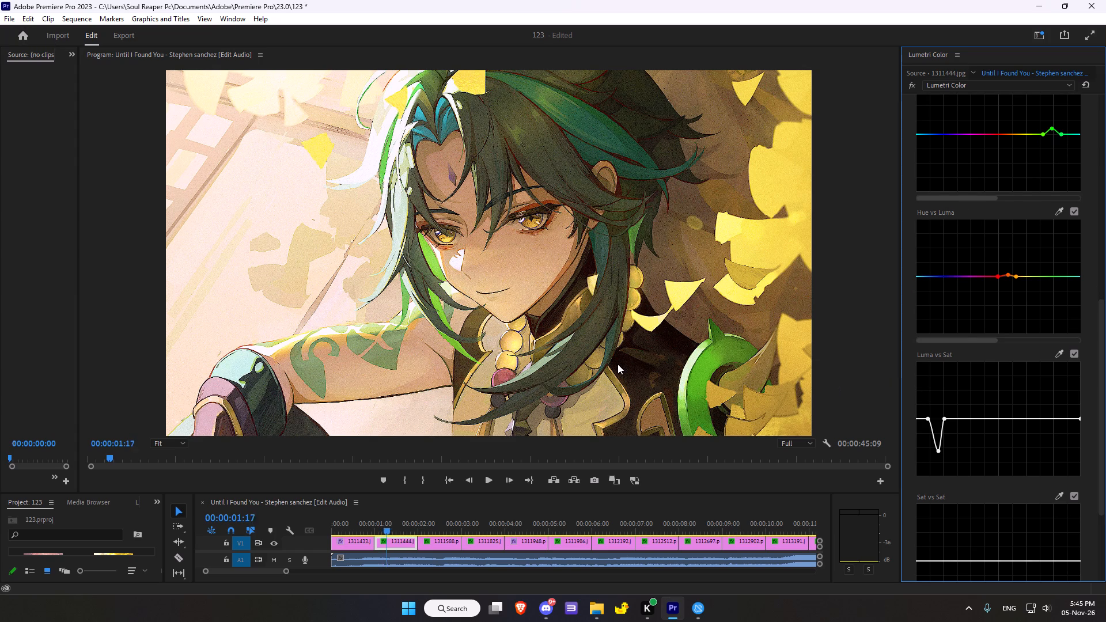
{"action": "scroll", "coordinate": [618, 364], "scroll_direction": "up", "scroll_amount": 2}
{"action": "scroll", "coordinate": [618, 364], "scroll_direction": "down", "scroll_amount": 1}
{"action": "scroll", "coordinate": [984, 483], "scroll_direction": "down", "scroll_amount": 5}
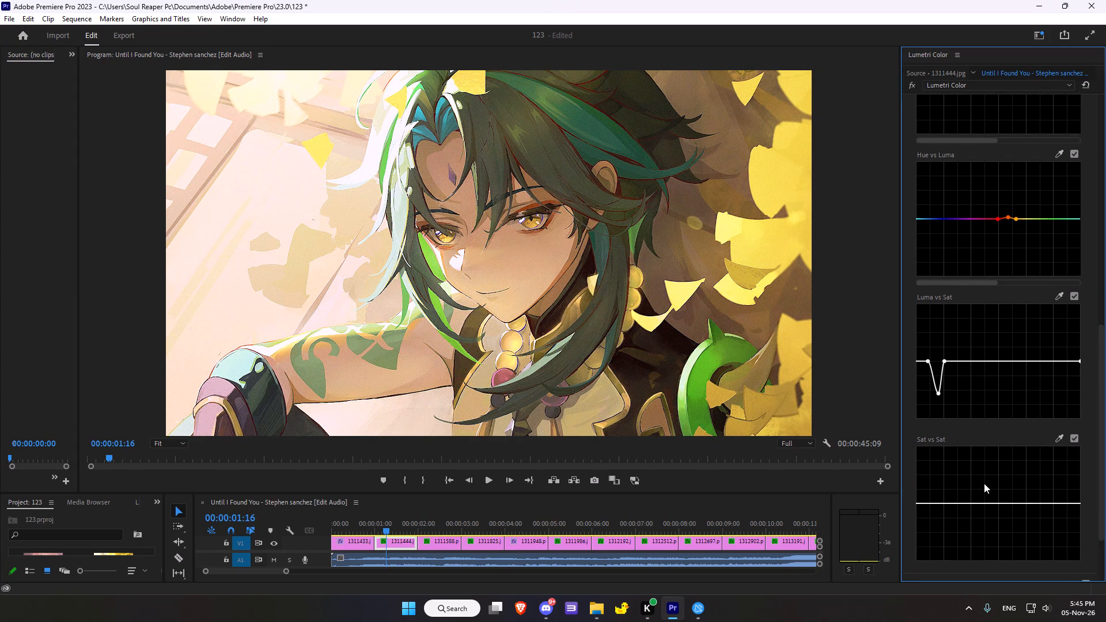
{"action": "scroll", "coordinate": [984, 483], "scroll_direction": "down", "scroll_amount": 5}
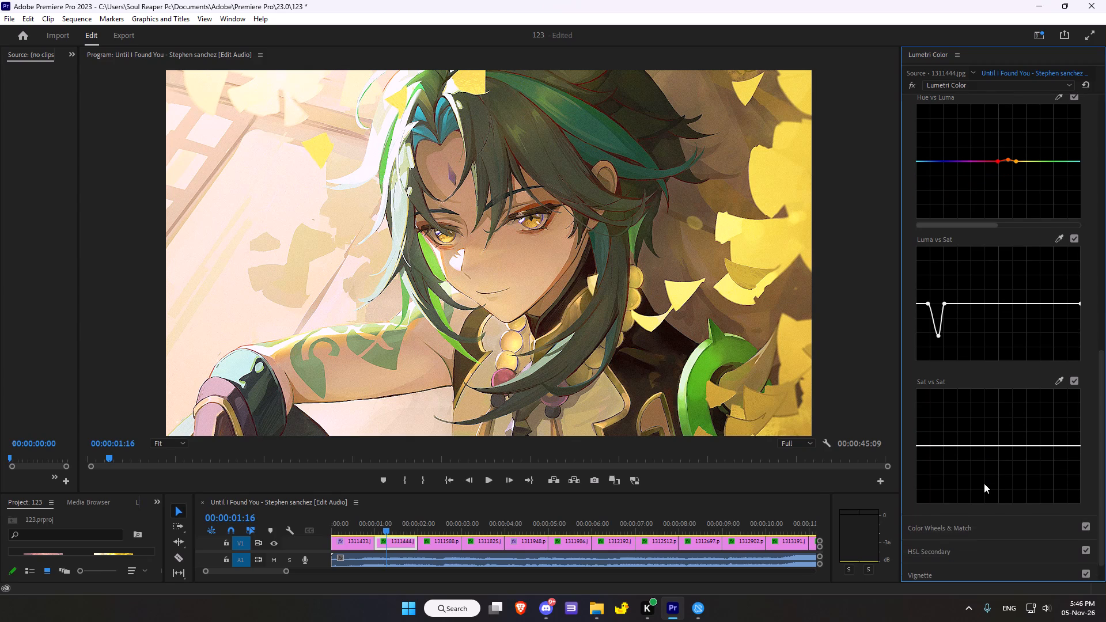
{"action": "scroll", "coordinate": [984, 483], "scroll_direction": "down", "scroll_amount": 3}
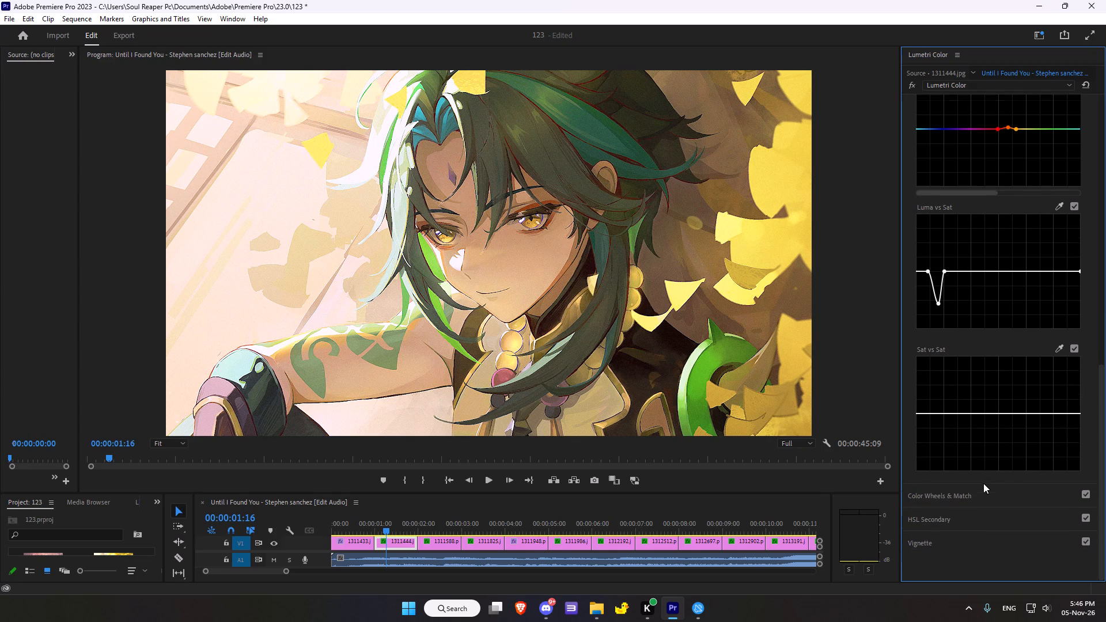
{"action": "scroll", "coordinate": [983, 483], "scroll_direction": "up", "scroll_amount": 4}
{"action": "scroll", "coordinate": [983, 483], "scroll_direction": "down", "scroll_amount": 1}
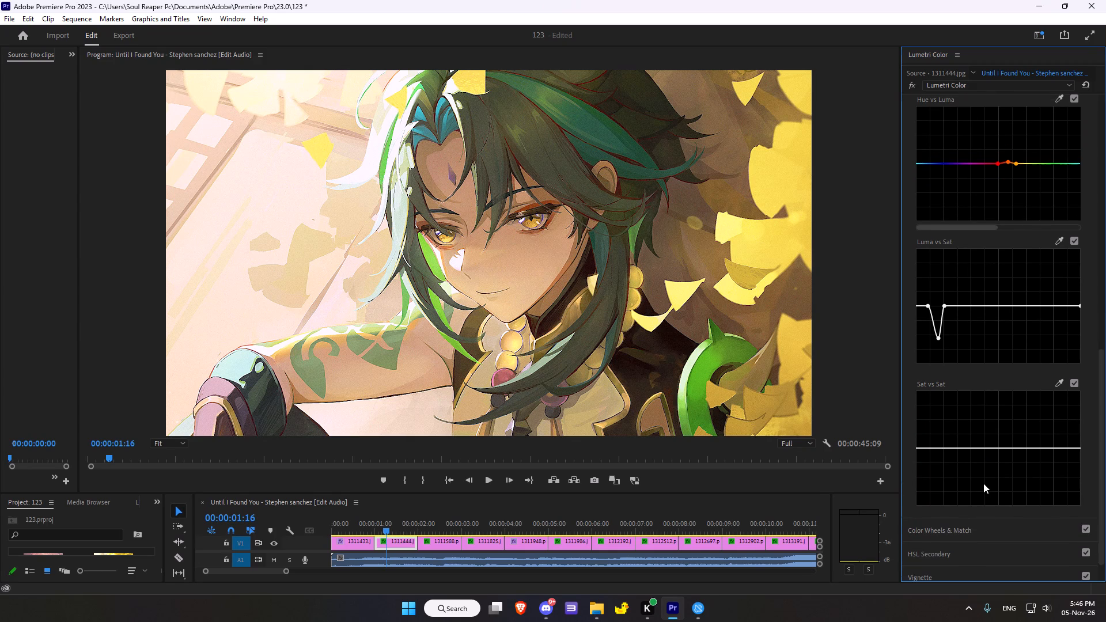
{"action": "scroll", "coordinate": [983, 483], "scroll_direction": "up", "scroll_amount": 3}
{"action": "scroll", "coordinate": [983, 483], "scroll_direction": "down", "scroll_amount": 2}
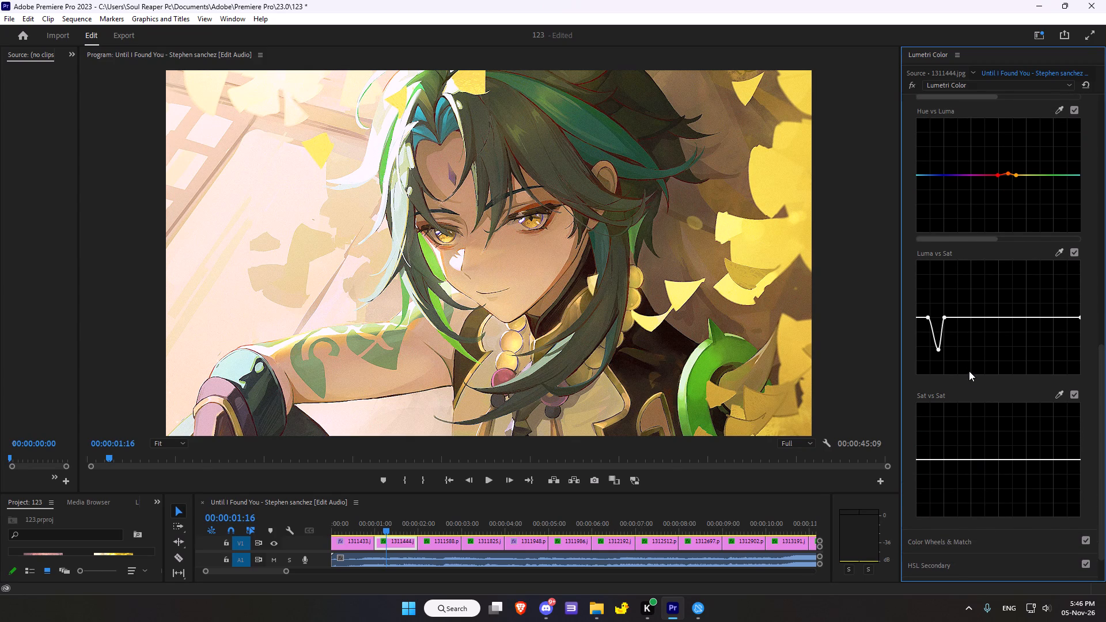
{"action": "left_click", "coordinate": [974, 380]}
{"action": "left_click", "coordinate": [1058, 396]}
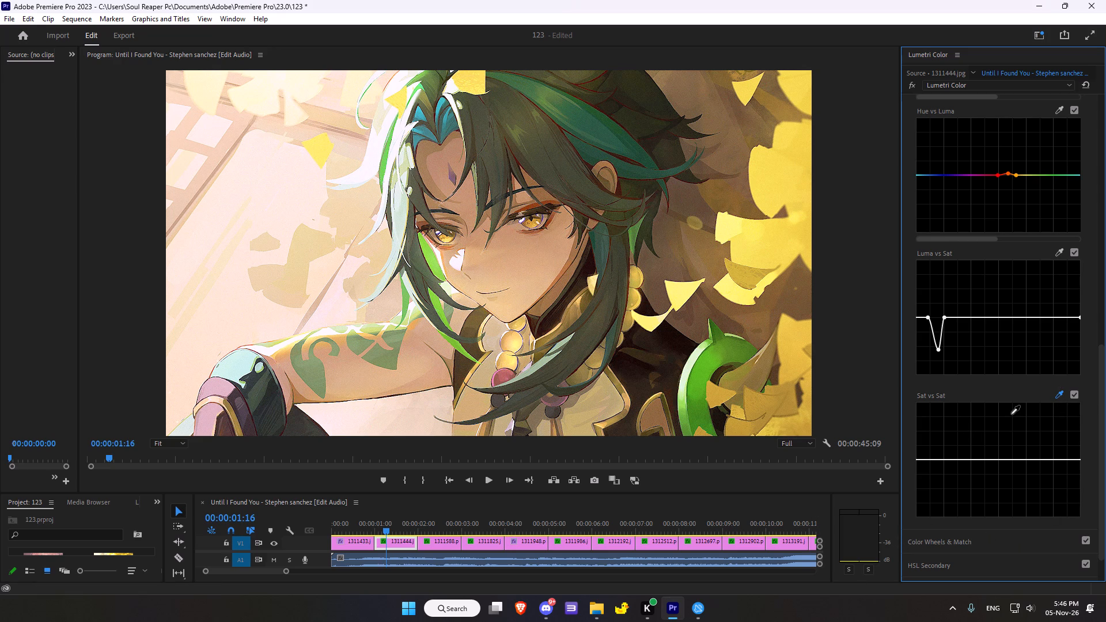
{"action": "left_click", "coordinate": [219, 394]}
{"action": "left_click_drag", "start_coordinate": [947, 459], "coordinate": [950, 404]}
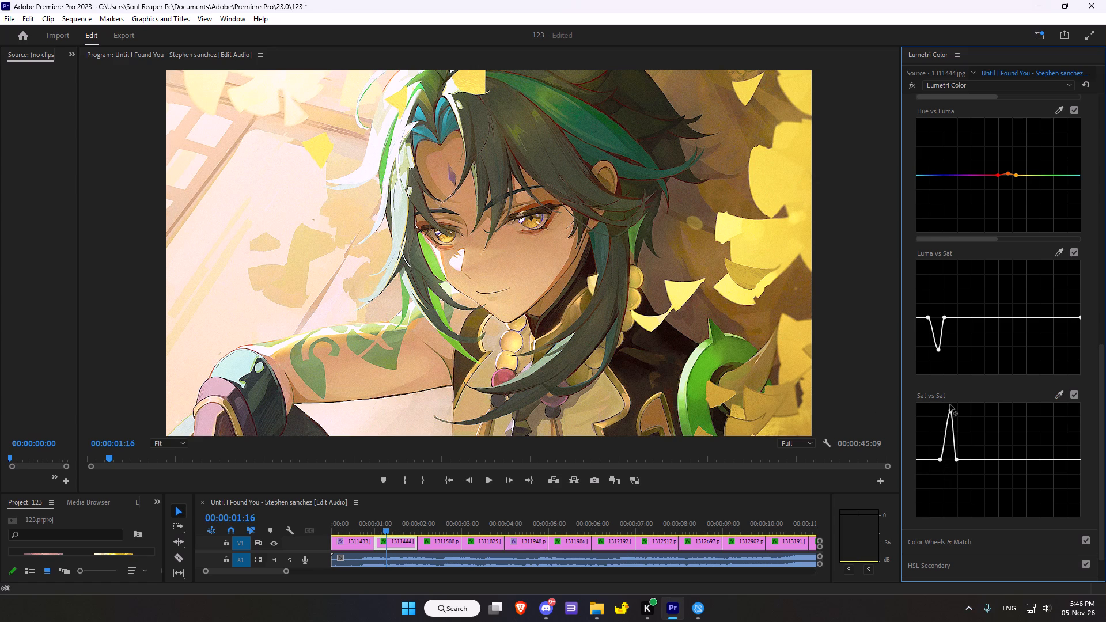
{"action": "left_click_drag", "start_coordinate": [950, 404], "coordinate": [945, 462]}
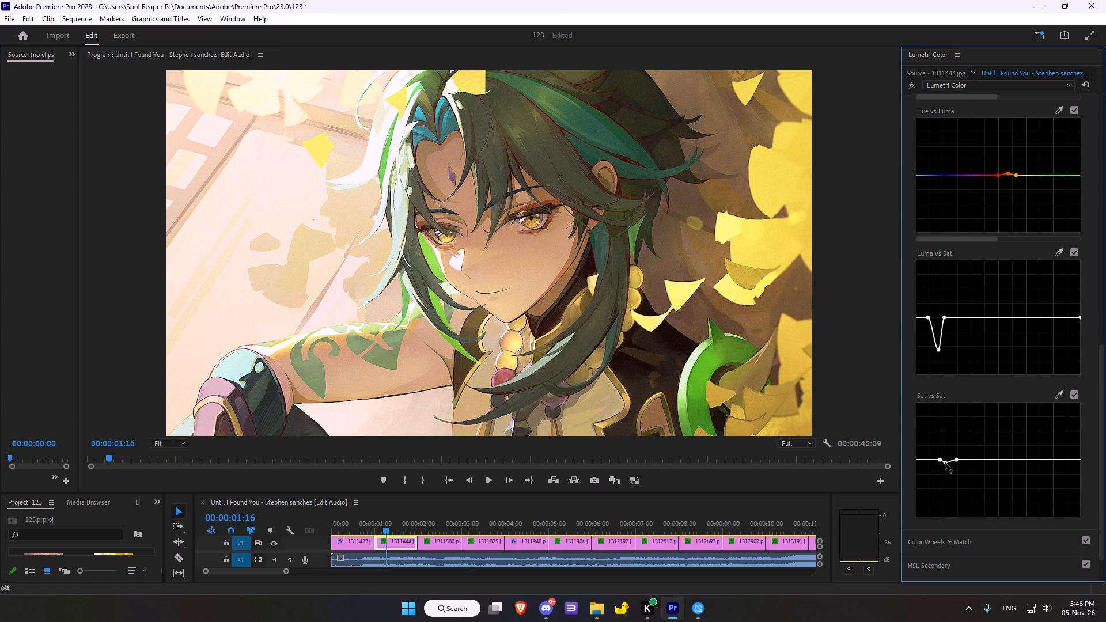
{"action": "left_click_drag", "start_coordinate": [945, 462], "coordinate": [949, 439]}
{"action": "left_click_drag", "start_coordinate": [949, 439], "coordinate": [946, 449]}
In Color Wheels & Match, activate the Midtones wheel and settle its point very slightly off centre toward green.
{"action": "scroll", "coordinate": [1037, 287], "scroll_direction": "down", "scroll_amount": 1}
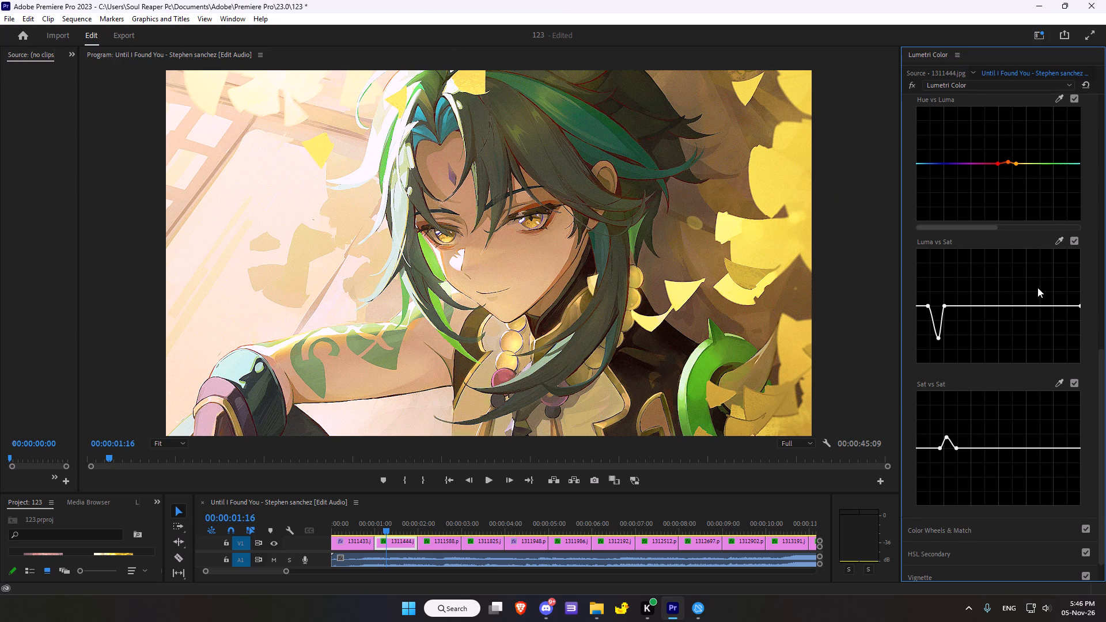
{"action": "scroll", "coordinate": [1039, 299], "scroll_direction": "down", "scroll_amount": 2}
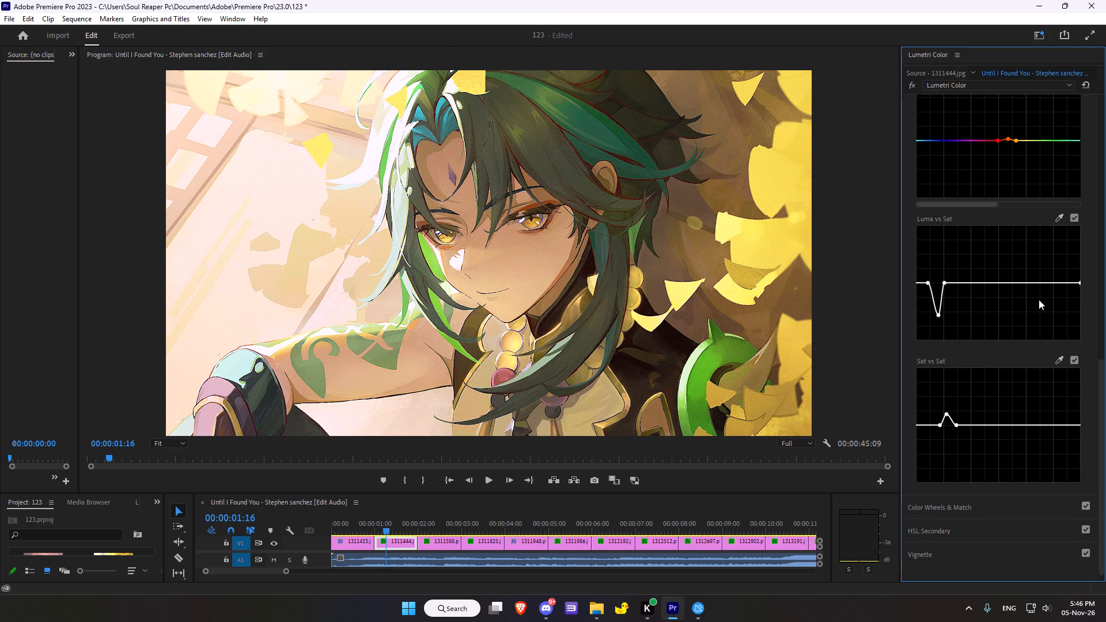
{"action": "scroll", "coordinate": [1039, 299], "scroll_direction": "down", "scroll_amount": 2}
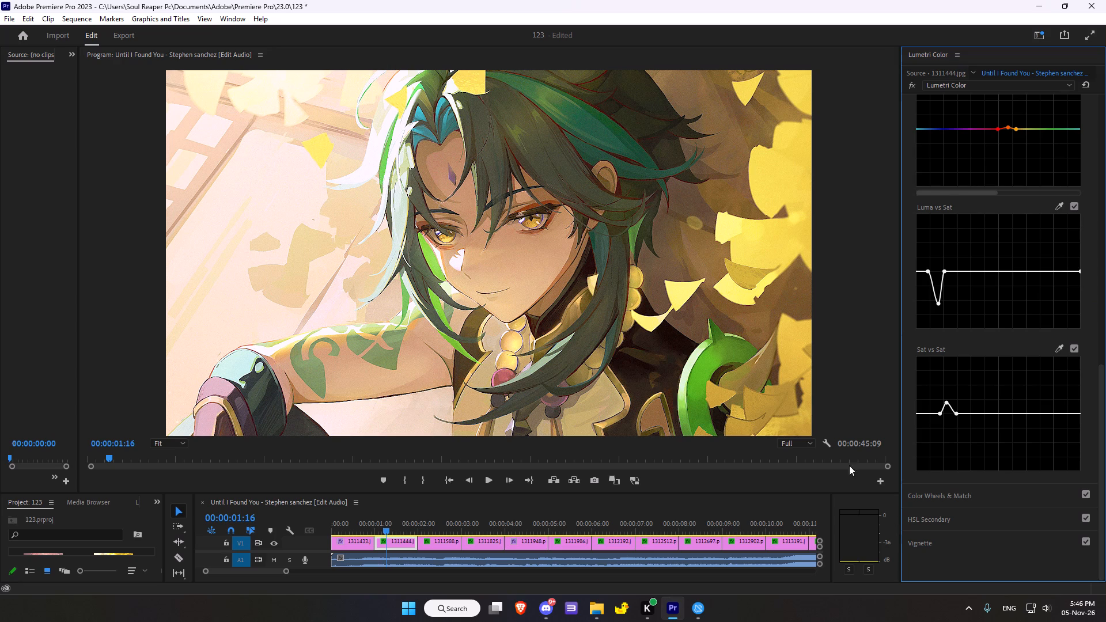
{"action": "scroll", "coordinate": [986, 420], "scroll_direction": "down", "scroll_amount": 1}
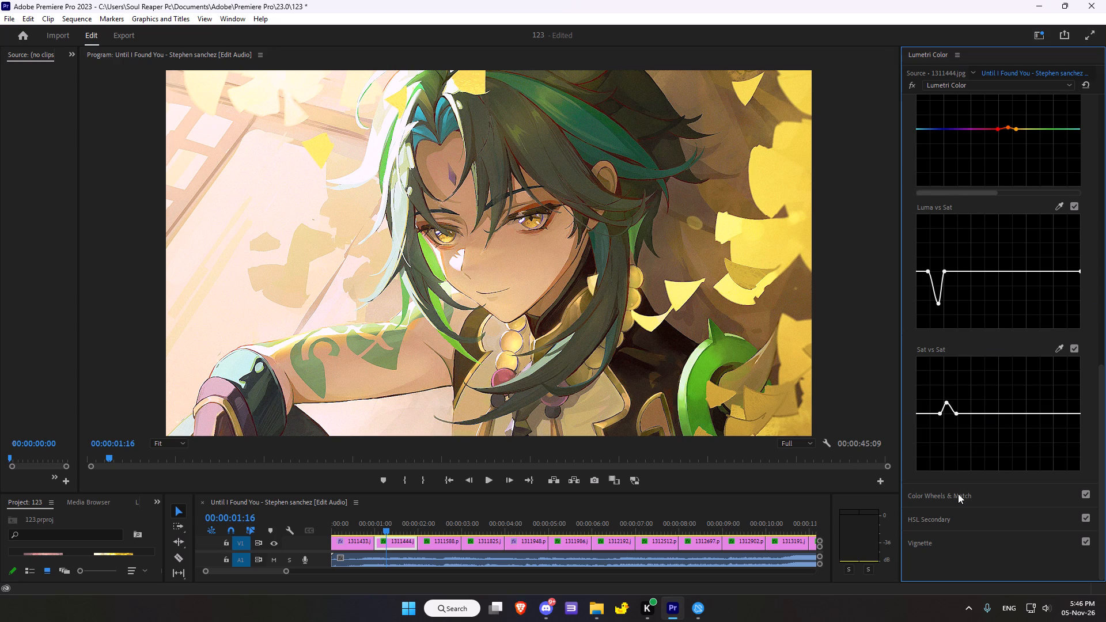
{"action": "left_click", "coordinate": [956, 494]}
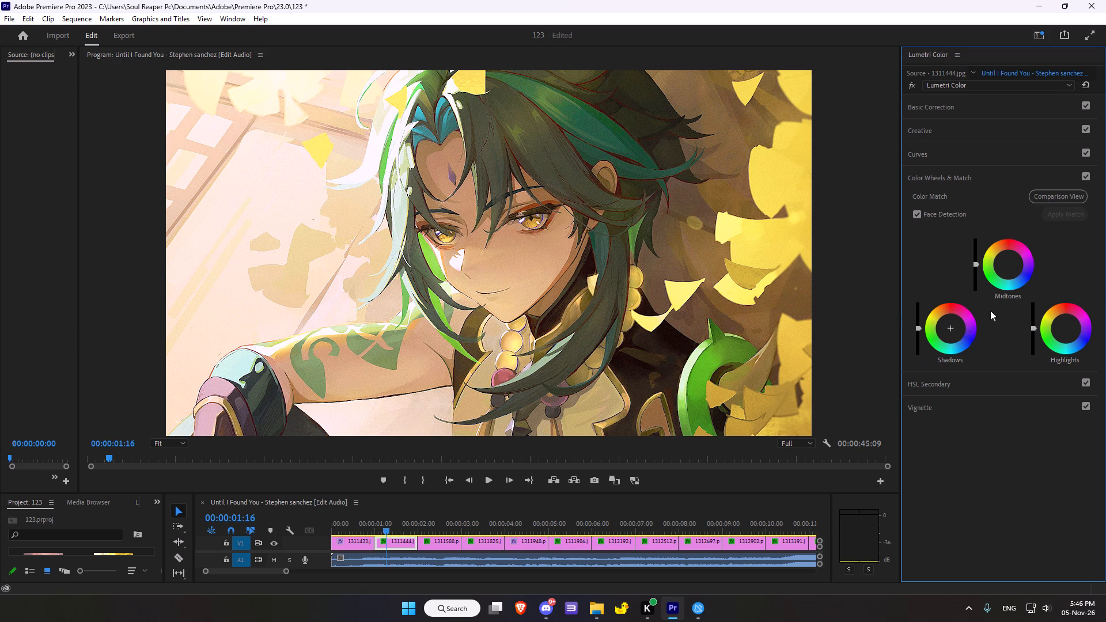
{"action": "left_click", "coordinate": [1010, 264]}
{"action": "left_click_drag", "start_coordinate": [1010, 264], "coordinate": [1010, 290]}
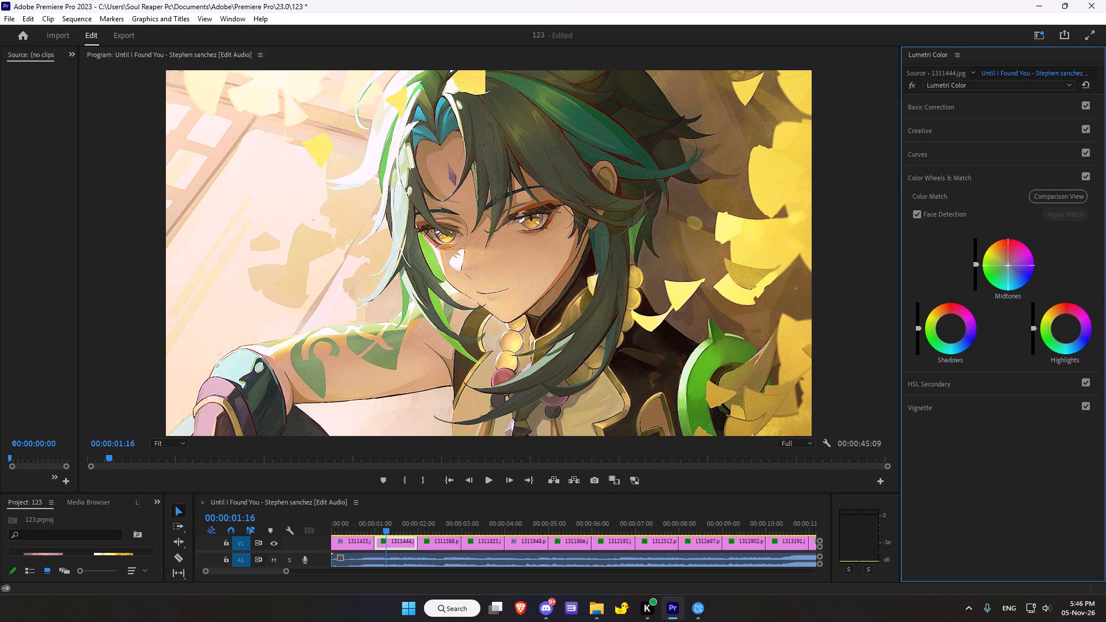
{"action": "left_click_drag", "start_coordinate": [1010, 290], "coordinate": [1002, 266]}
Nudge the Shadows wheel slightly toward red-magenta and the Highlights wheel slightly toward blue.
{"action": "left_click_drag", "start_coordinate": [949, 326], "coordinate": [964, 306]}
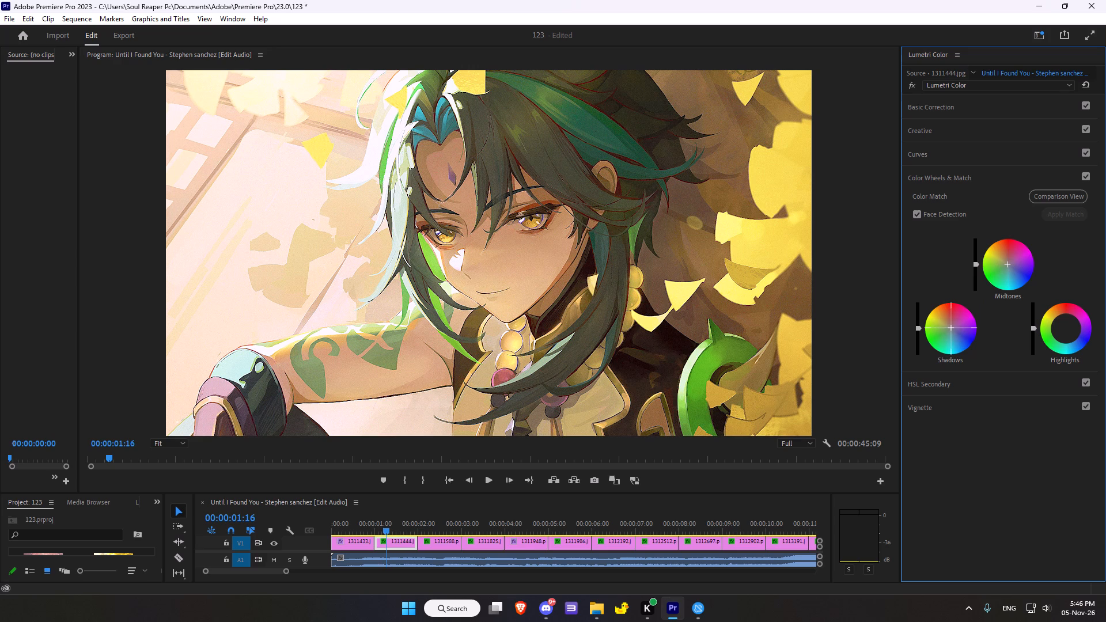
{"action": "left_click_drag", "start_coordinate": [964, 306], "coordinate": [966, 306]}
{"action": "left_click_drag", "start_coordinate": [1067, 329], "coordinate": [983, 314]}
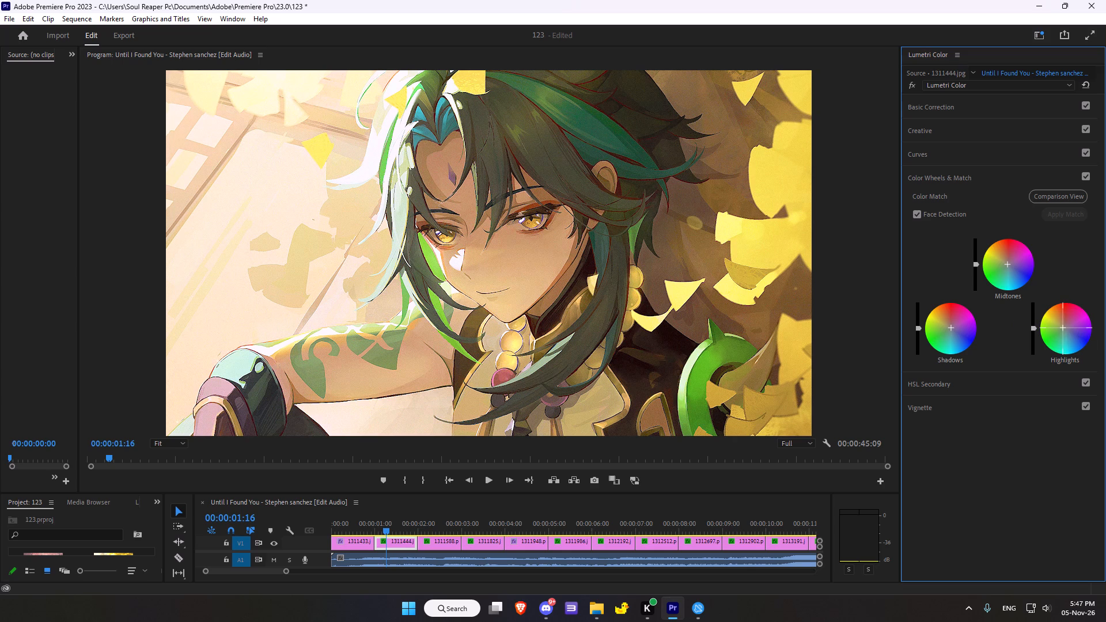
{"action": "left_click_drag", "start_coordinate": [983, 314], "coordinate": [1090, 384]}
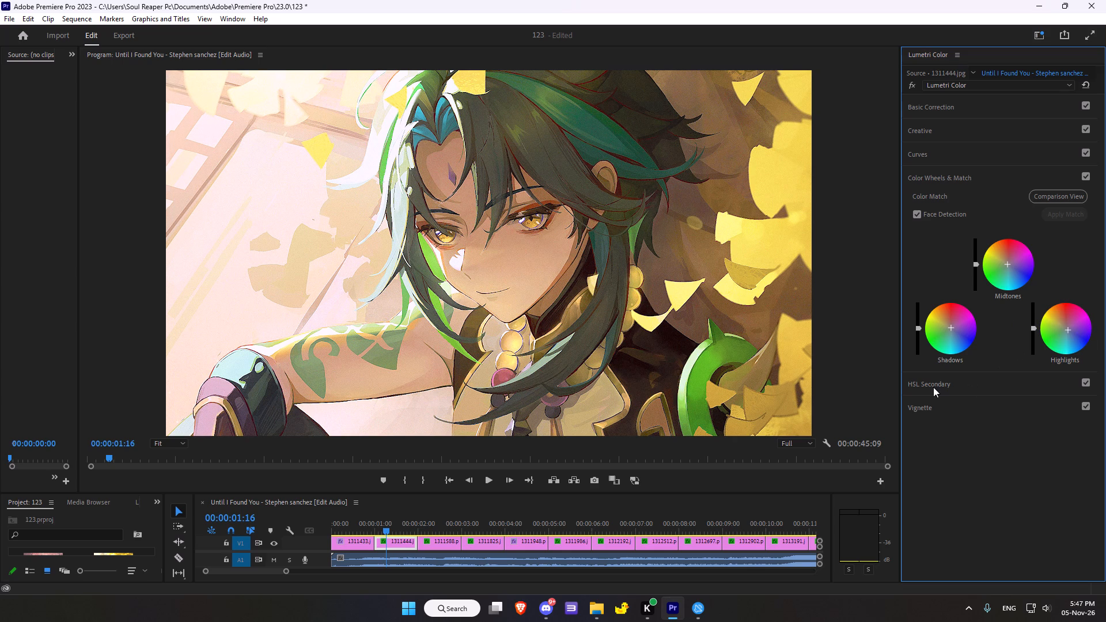
In HSL Secondary, try several tints on the correction wheel and settle its point slightly off centre toward yellow.
{"action": "left_click", "coordinate": [933, 387]}
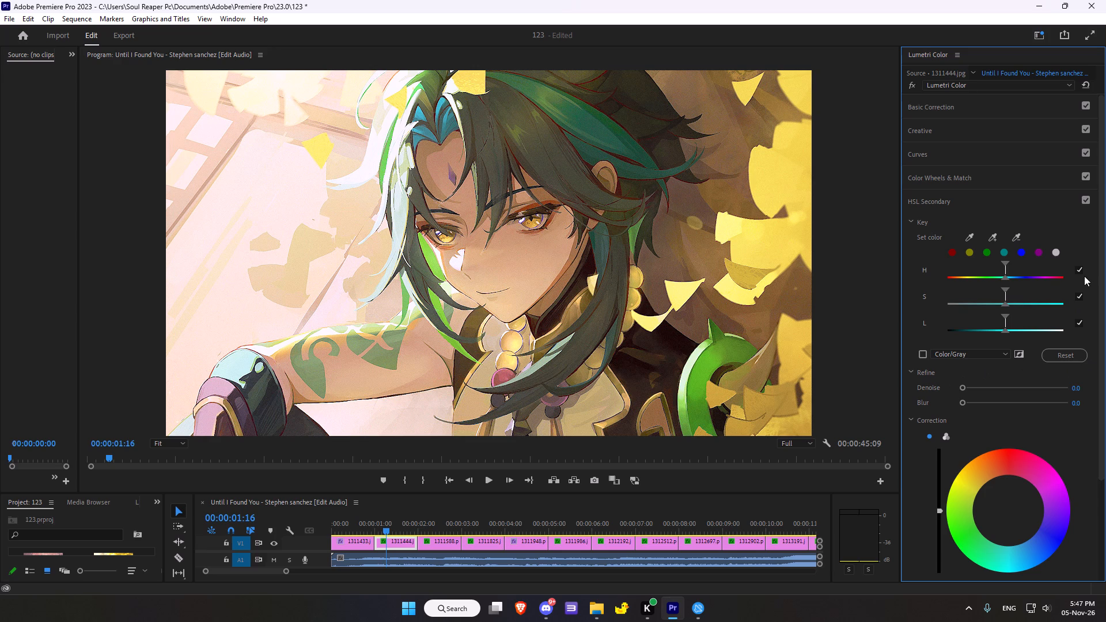
{"action": "scroll", "coordinate": [1002, 491], "scroll_direction": "down", "scroll_amount": 2}
{"action": "left_click_drag", "start_coordinate": [1006, 485], "coordinate": [1025, 408]}
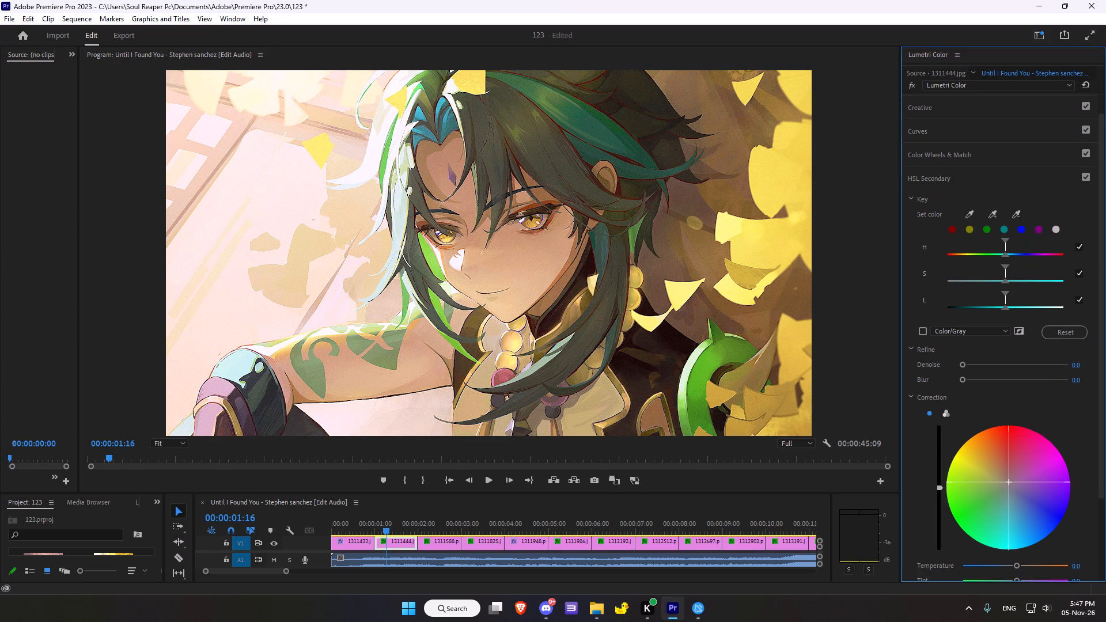
{"action": "left_click_drag", "start_coordinate": [1025, 408], "coordinate": [72, 482]}
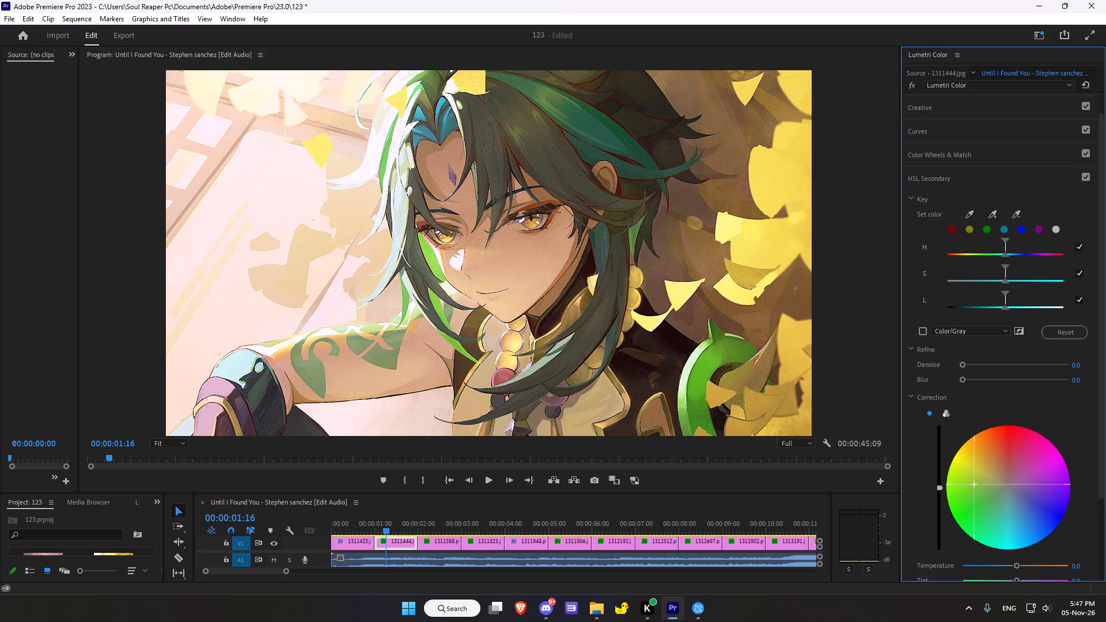
{"action": "left_click_drag", "start_coordinate": [72, 482], "coordinate": [933, 484]}
{"action": "left_click_drag", "start_coordinate": [933, 484], "coordinate": [979, 530]}
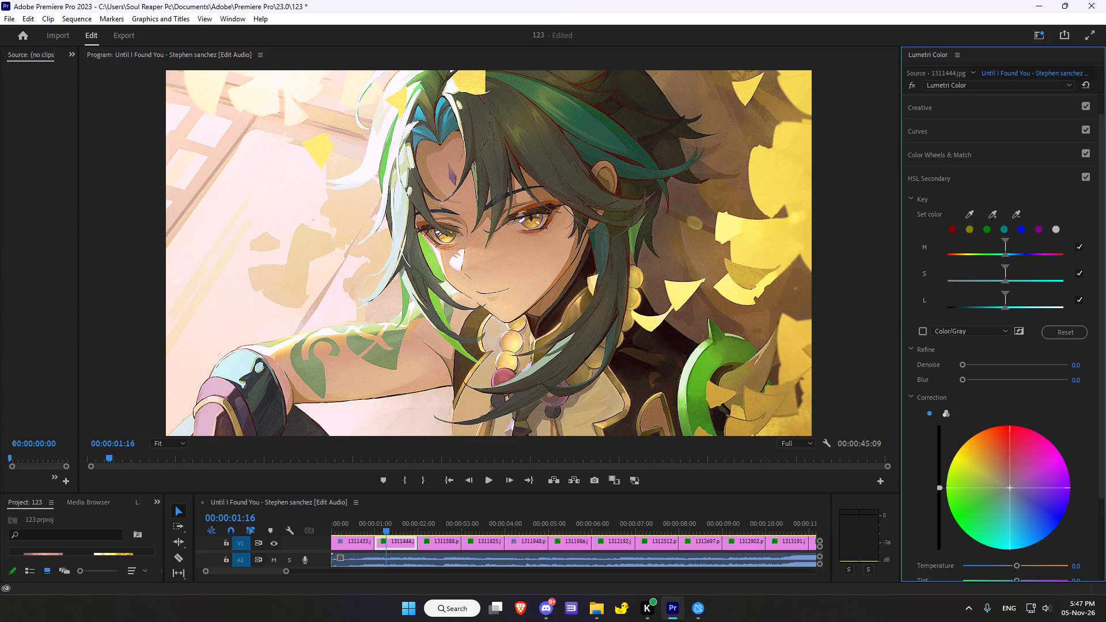
{"action": "left_click_drag", "start_coordinate": [979, 530], "coordinate": [1015, 486]}
{"action": "left_click_drag", "start_coordinate": [1015, 486], "coordinate": [467, 461]}
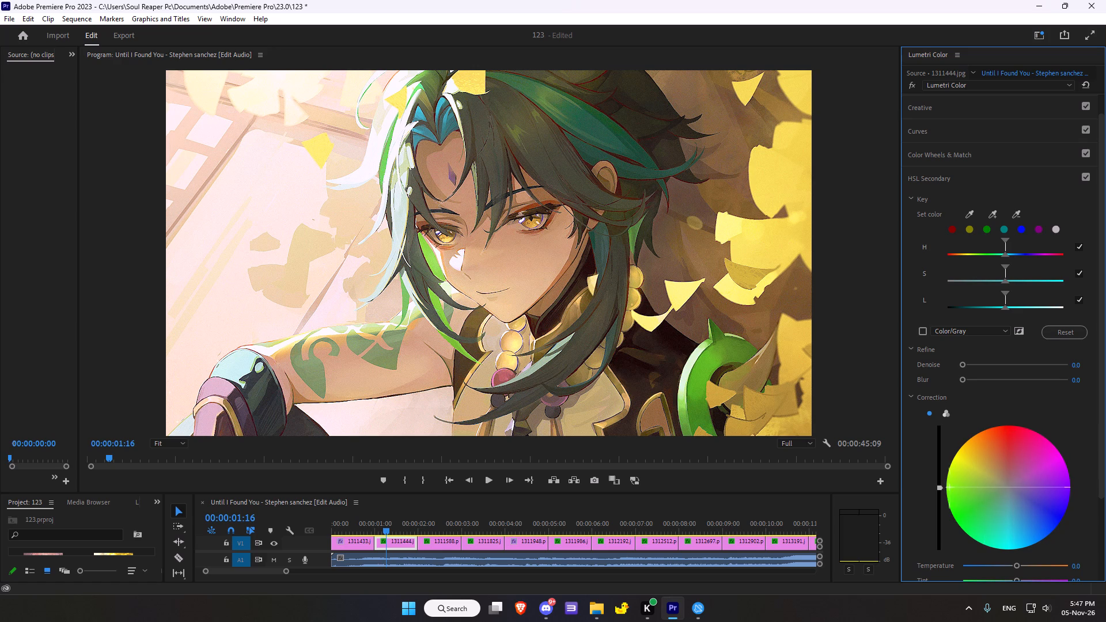
{"action": "left_click_drag", "start_coordinate": [467, 461], "coordinate": [855, 558]}
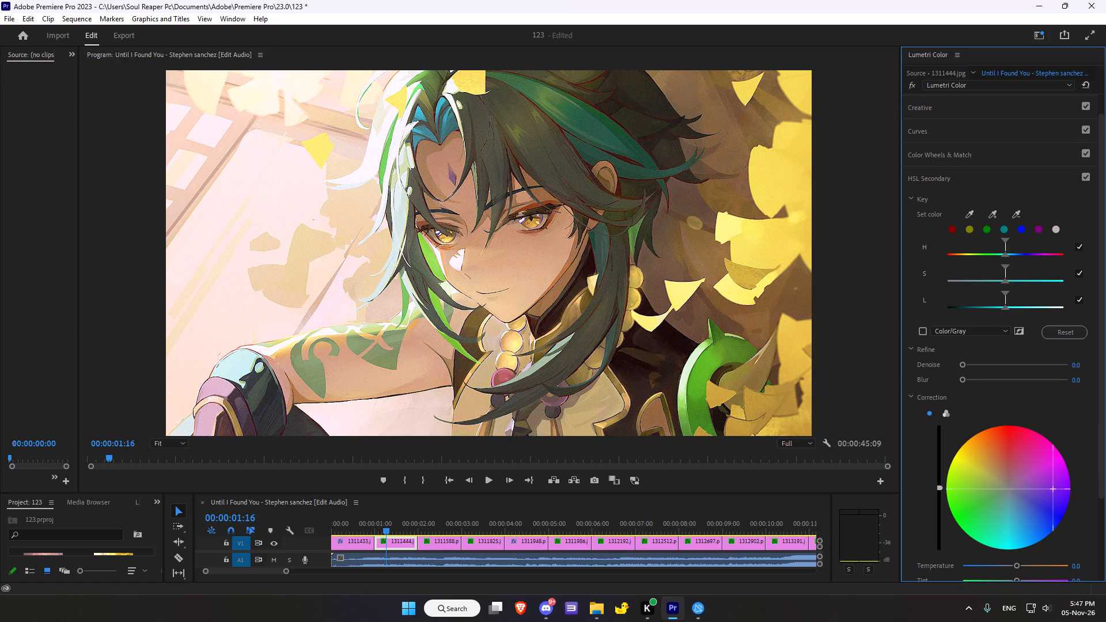
{"action": "left_click_drag", "start_coordinate": [855, 558], "coordinate": [1006, 485]}
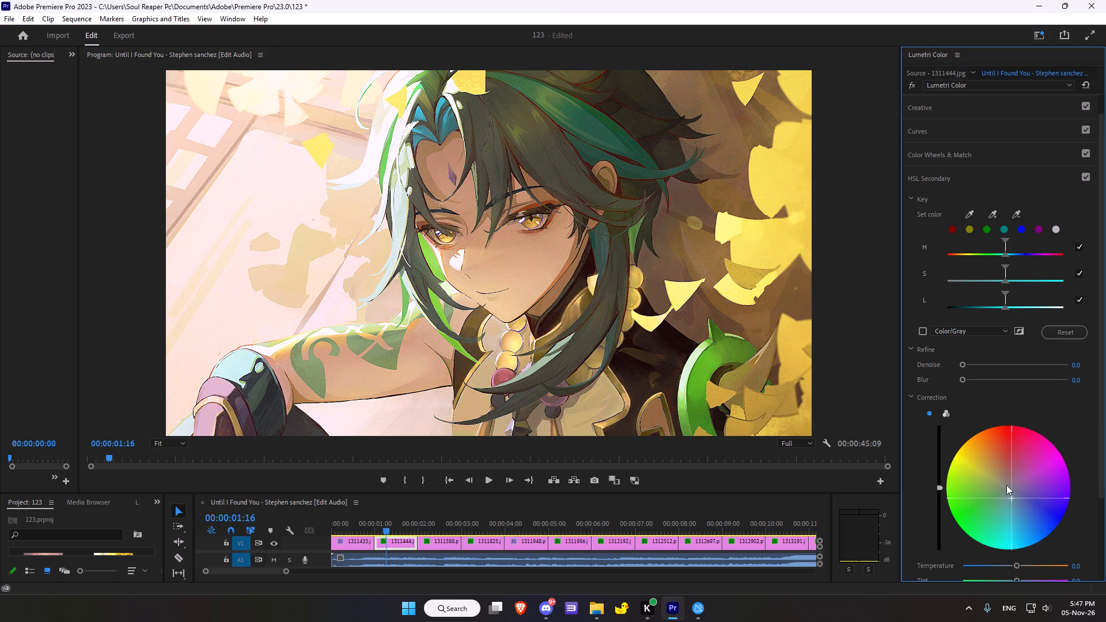
{"action": "left_click_drag", "start_coordinate": [1006, 485], "coordinate": [474, 537]}
{"action": "left_click_drag", "start_coordinate": [1016, 499], "coordinate": [777, 300]}
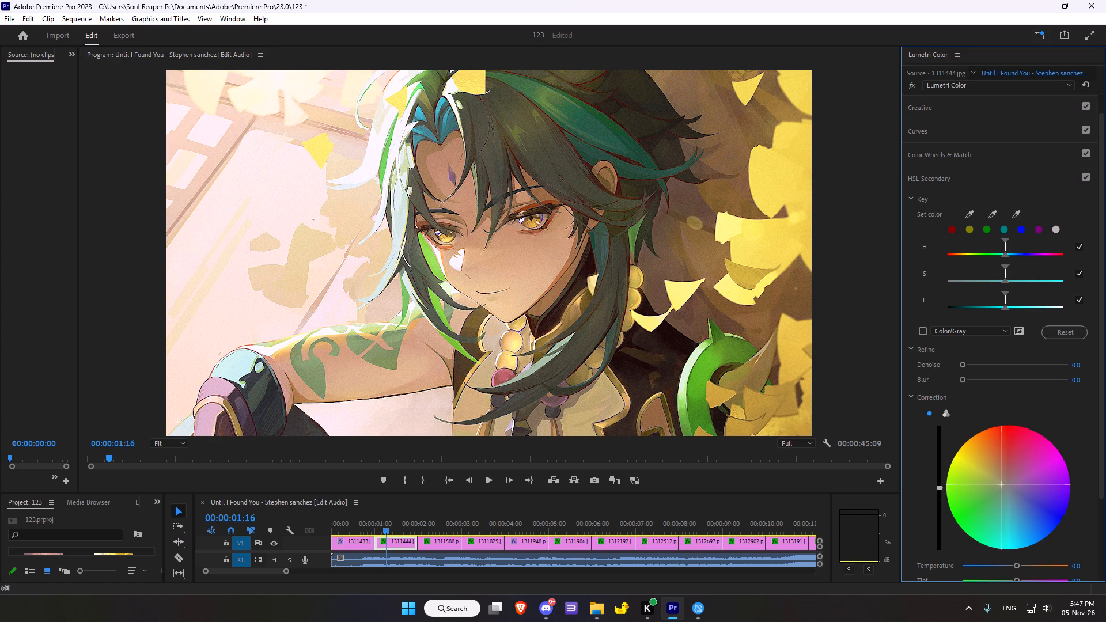
{"action": "left_click_drag", "start_coordinate": [777, 300], "coordinate": [802, 271]}
Set the HSL Secondary correction's Temperature to 15.2 and Tint to -5.4.
{"action": "scroll", "coordinate": [1038, 515], "scroll_direction": "down", "scroll_amount": 6}
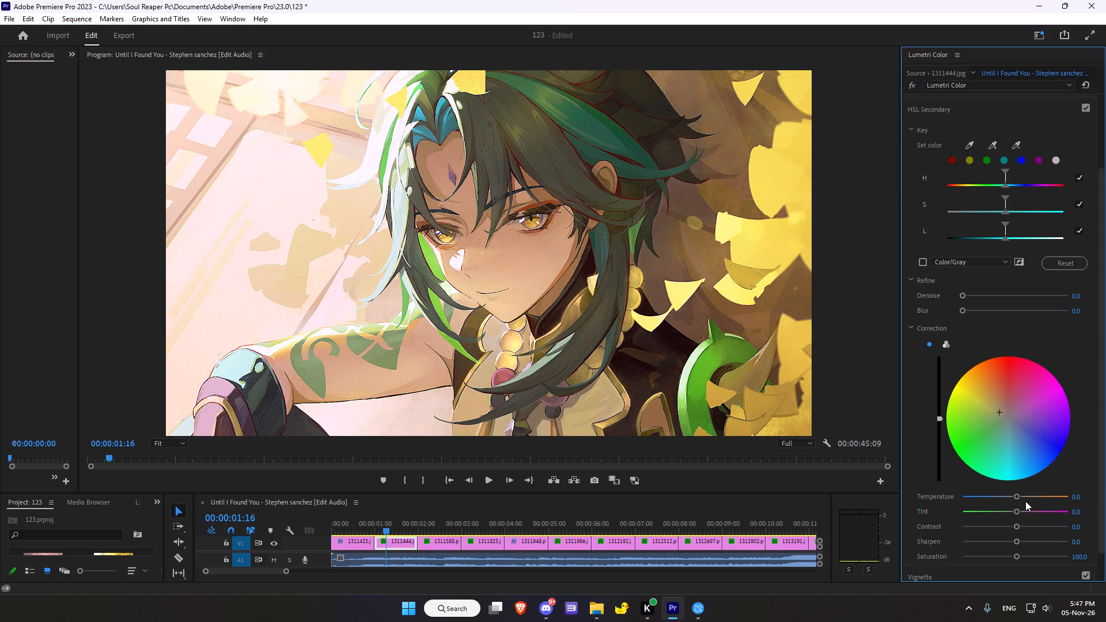
{"action": "scroll", "coordinate": [1025, 501], "scroll_direction": "down", "scroll_amount": 1}
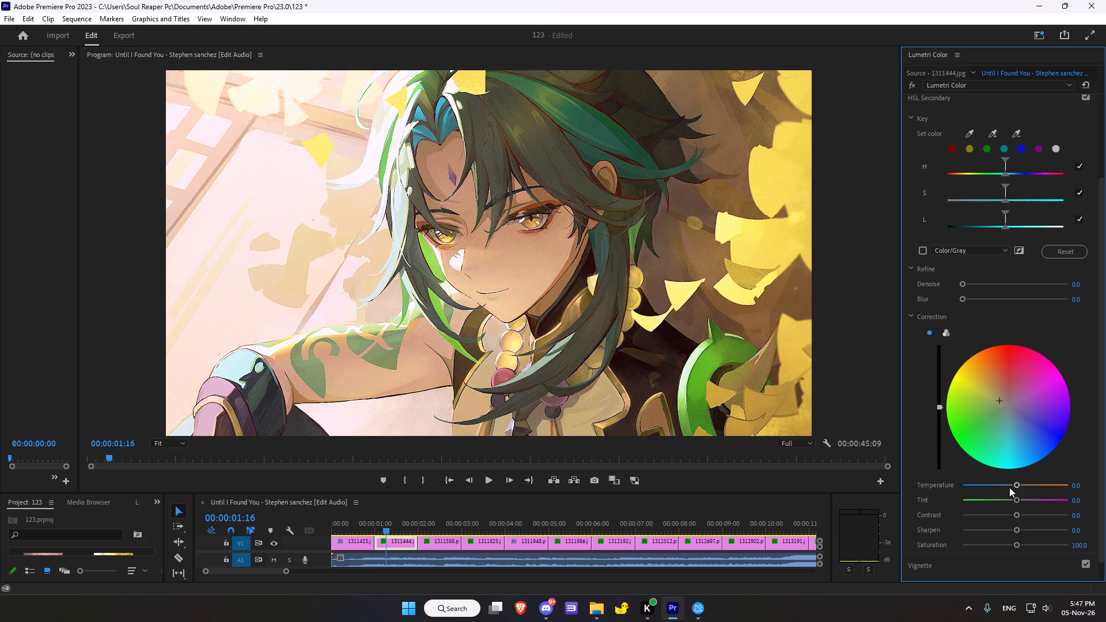
{"action": "left_click_drag", "start_coordinate": [1016, 485], "coordinate": [1022, 481]}
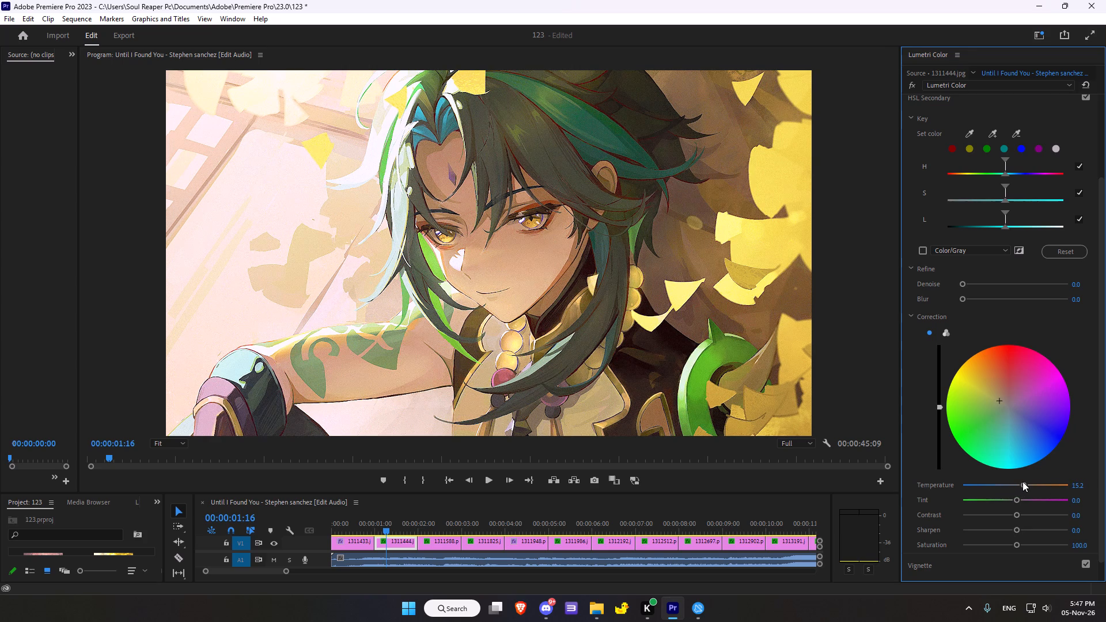
{"action": "left_click_drag", "start_coordinate": [1015, 499], "coordinate": [1010, 505]}
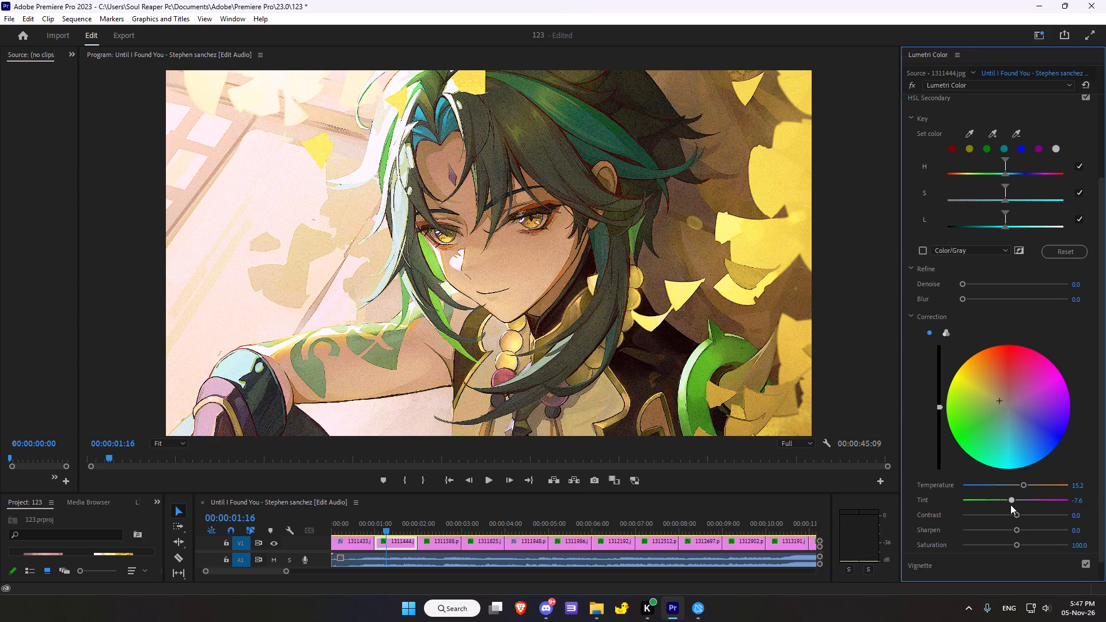
{"action": "left_click_drag", "start_coordinate": [1010, 505], "coordinate": [1012, 505]}
Set the HSL Secondary correction's Contrast to -8.7, Sharpen to 8.7 and Saturation to 105.4.
{"action": "scroll", "coordinate": [1001, 475], "scroll_direction": "down", "scroll_amount": 5}
{"action": "left_click_drag", "start_coordinate": [1017, 492], "coordinate": [1032, 492]}
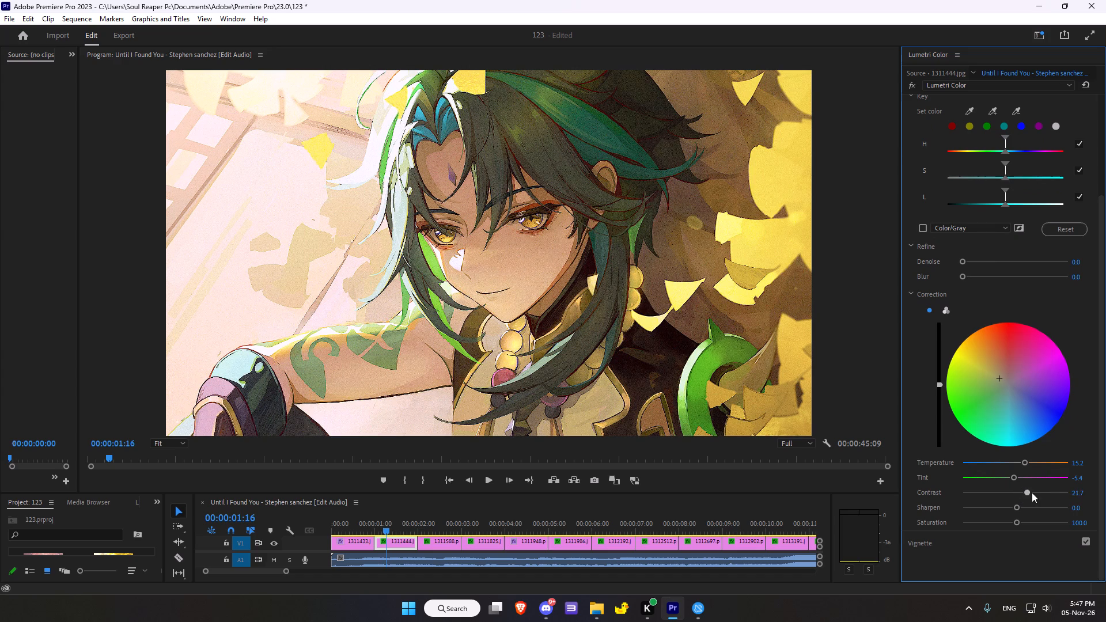
{"action": "left_click_drag", "start_coordinate": [1032, 492], "coordinate": [1009, 498]}
{"action": "left_click", "coordinate": [1012, 495]}
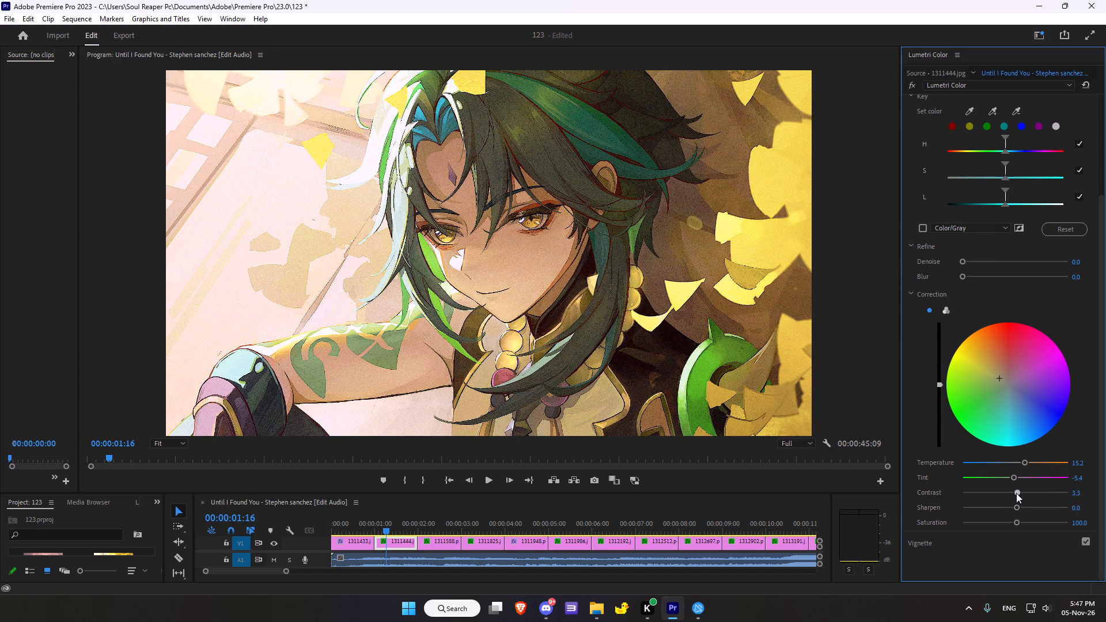
{"action": "left_click", "coordinate": [1017, 508]}
{"action": "left_click", "coordinate": [1017, 524]}
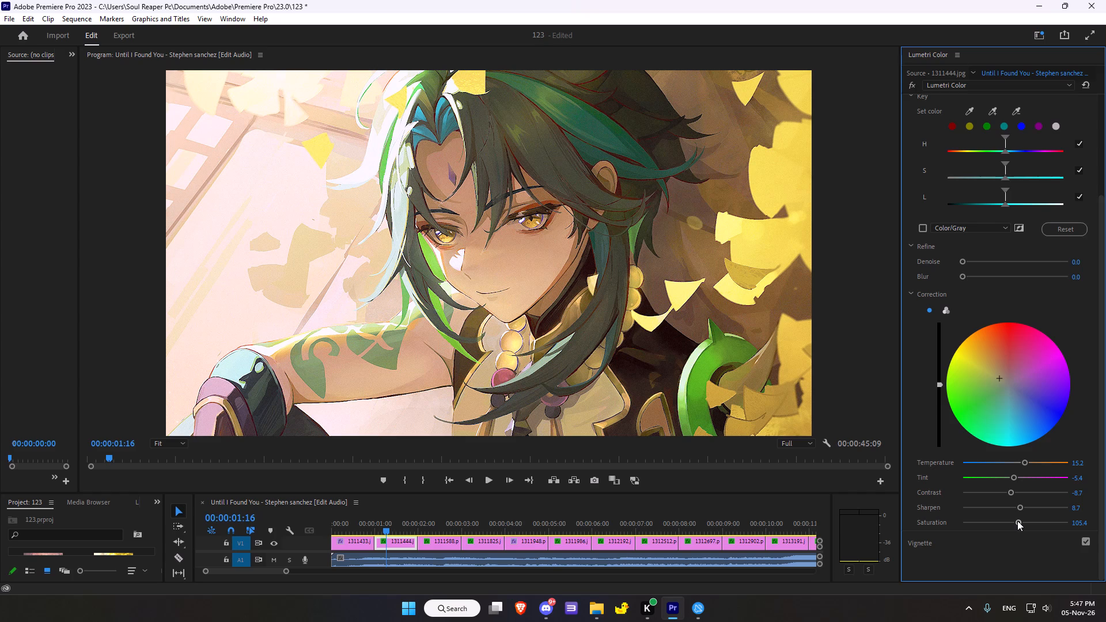
In the second clip's Vignette settings, try lighter and darker amounts and set the Amount to -1.2.
{"action": "scroll", "coordinate": [1019, 505], "scroll_direction": "down", "scroll_amount": 2}
{"action": "left_click", "coordinate": [921, 543]}
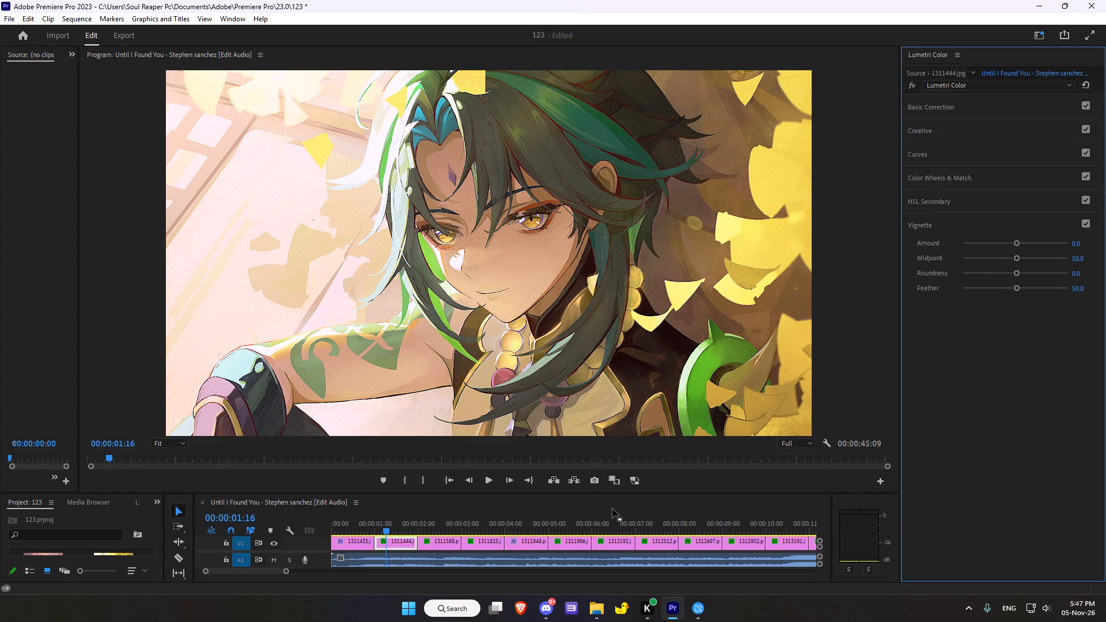
{"action": "scroll", "coordinate": [466, 528], "scroll_direction": "up", "scroll_amount": 5}
{"action": "left_click_drag", "start_coordinate": [1016, 242], "coordinate": [1003, 242]}
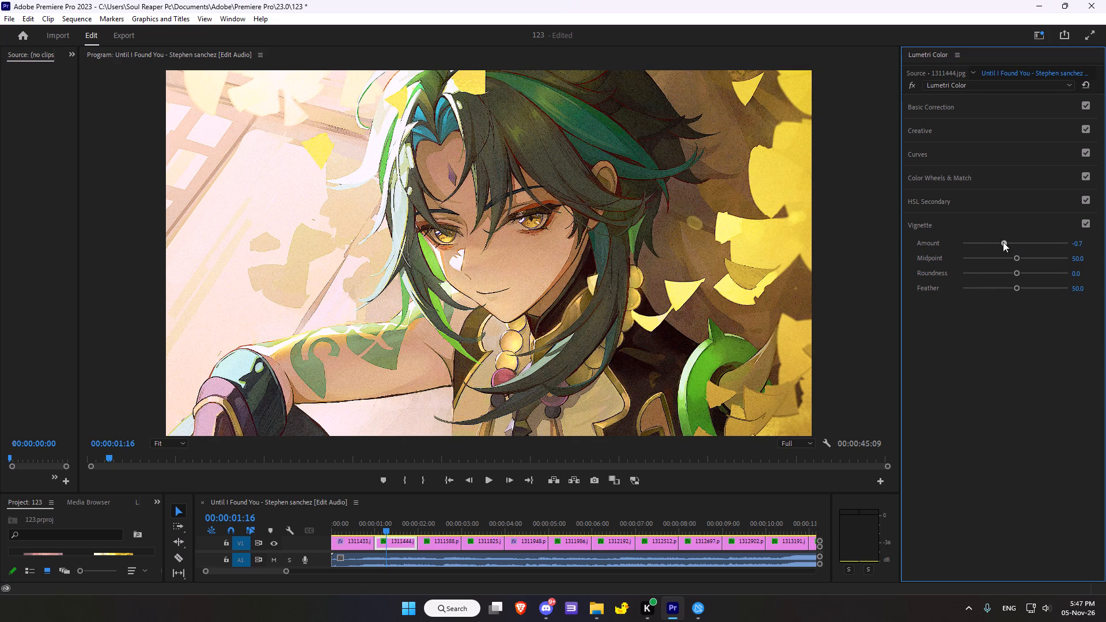
{"action": "left_click_drag", "start_coordinate": [1003, 242], "coordinate": [996, 253]}
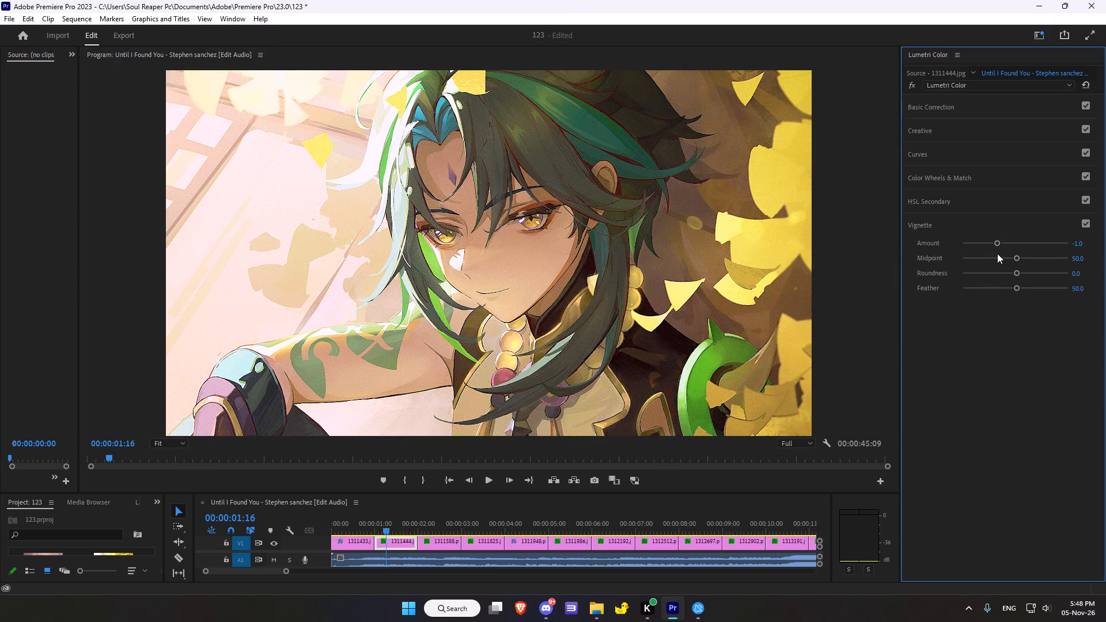
{"action": "left_click_drag", "start_coordinate": [995, 245], "coordinate": [1027, 237]}
{"action": "left_click_drag", "start_coordinate": [1028, 245], "coordinate": [1055, 243]}
{"action": "left_click_drag", "start_coordinate": [1051, 244], "coordinate": [971, 259]}
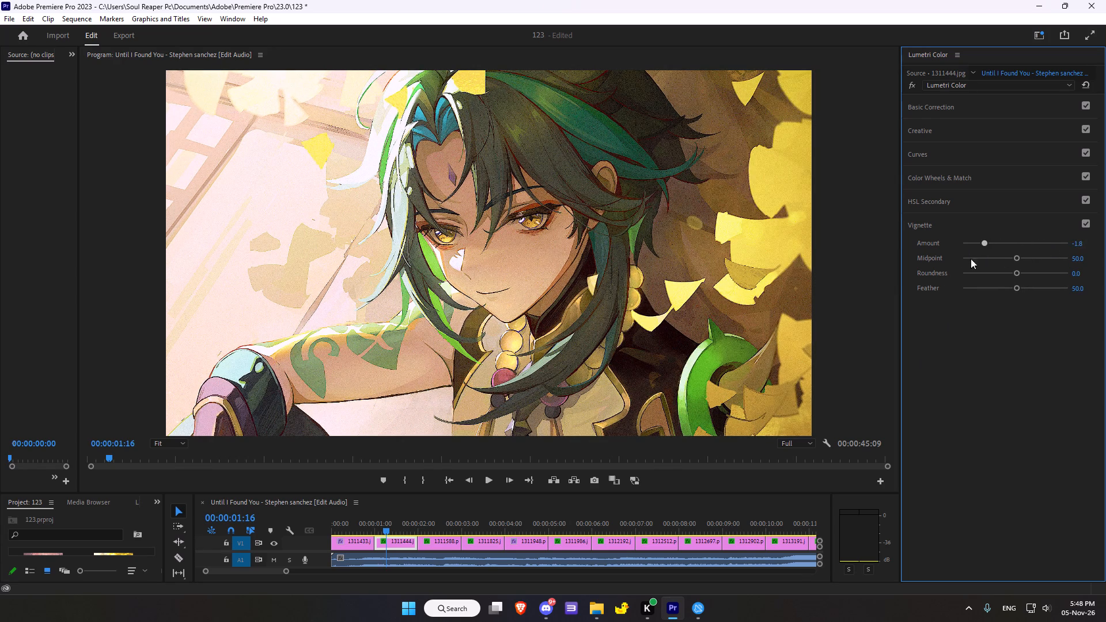
{"action": "left_click_drag", "start_coordinate": [971, 259], "coordinate": [993, 252]}
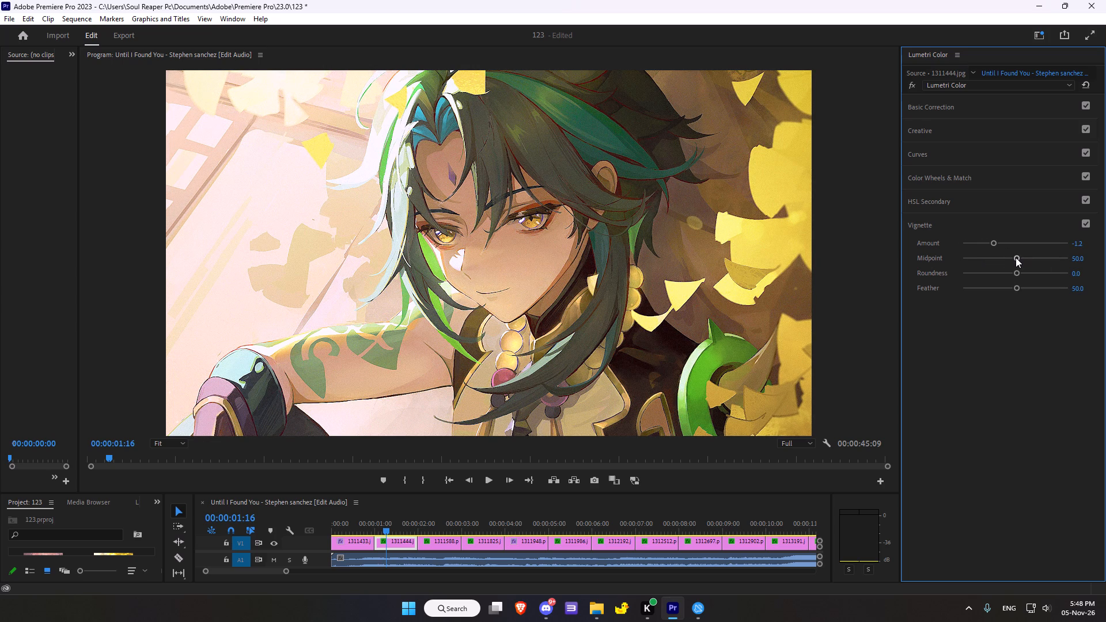
Set the second clip's vignette Midpoint to 41.3, Roundness to -37.0 and Feather to 34.2.
{"action": "left_click_drag", "start_coordinate": [1016, 258], "coordinate": [995, 263]}
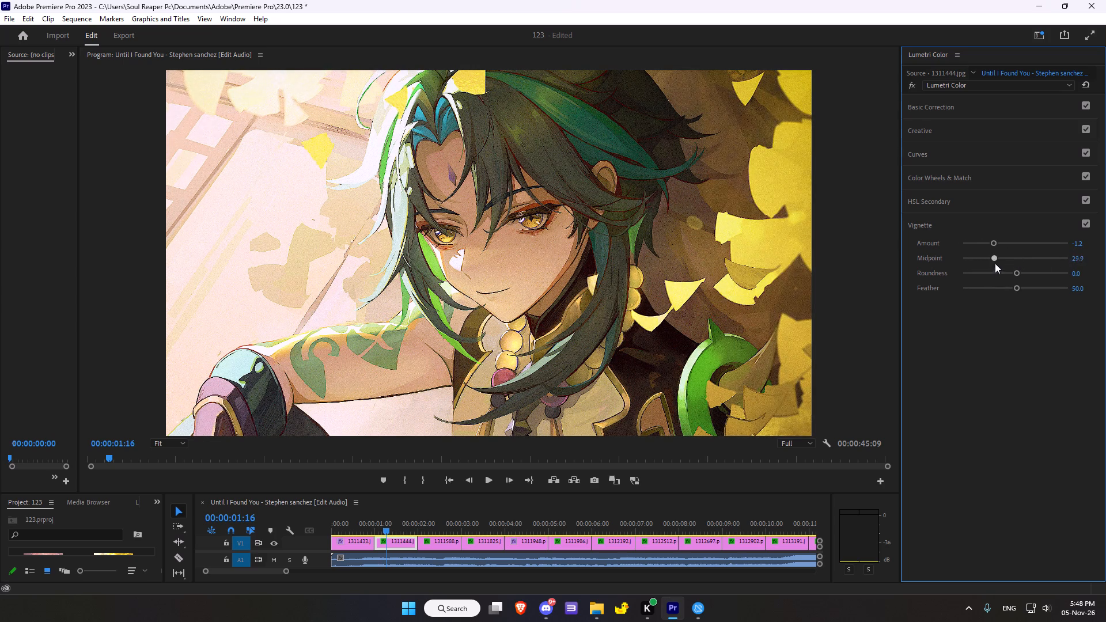
{"action": "left_click_drag", "start_coordinate": [995, 263], "coordinate": [1005, 261]}
{"action": "left_click_drag", "start_coordinate": [1017, 274], "coordinate": [978, 281]}
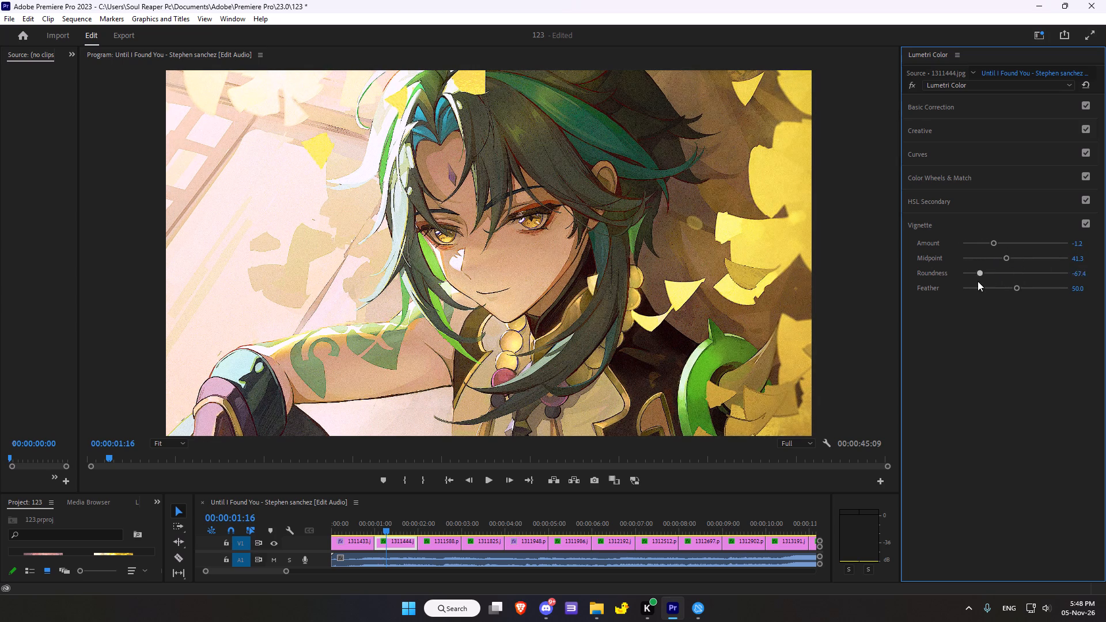
{"action": "left_click_drag", "start_coordinate": [978, 281], "coordinate": [995, 277]}
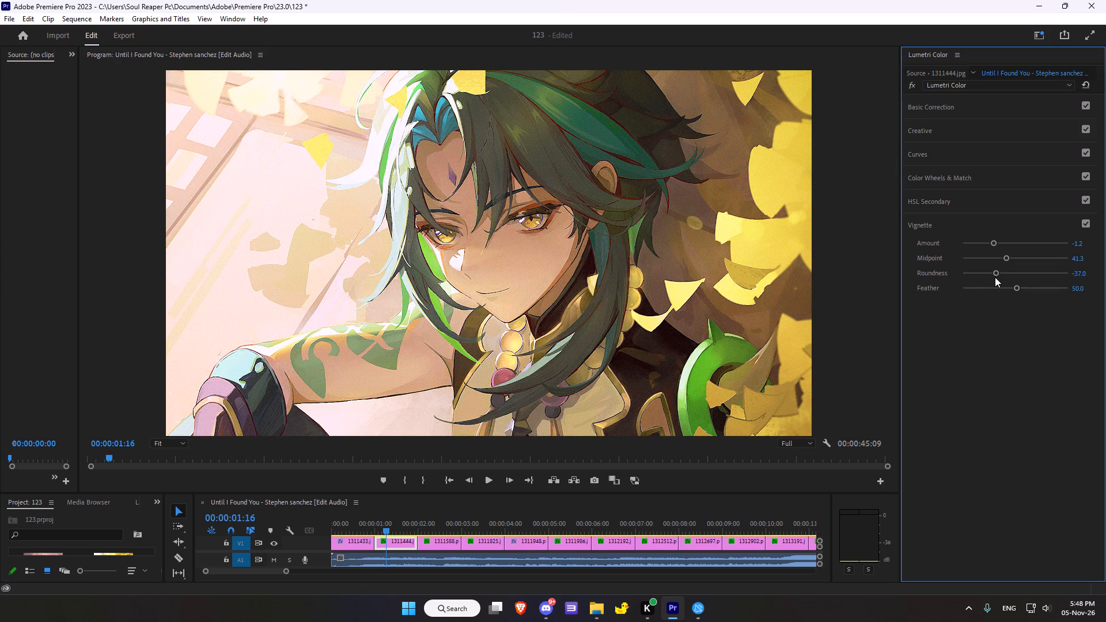
{"action": "left_click_drag", "start_coordinate": [1018, 290], "coordinate": [1014, 294]}
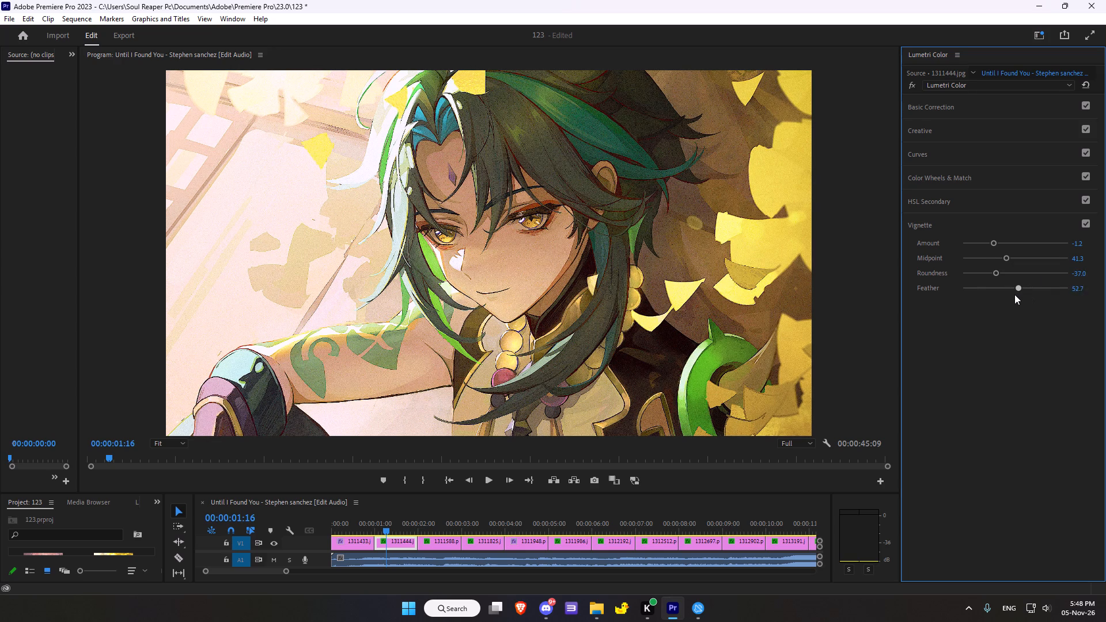
{"action": "left_click_drag", "start_coordinate": [1014, 294], "coordinate": [998, 297]}
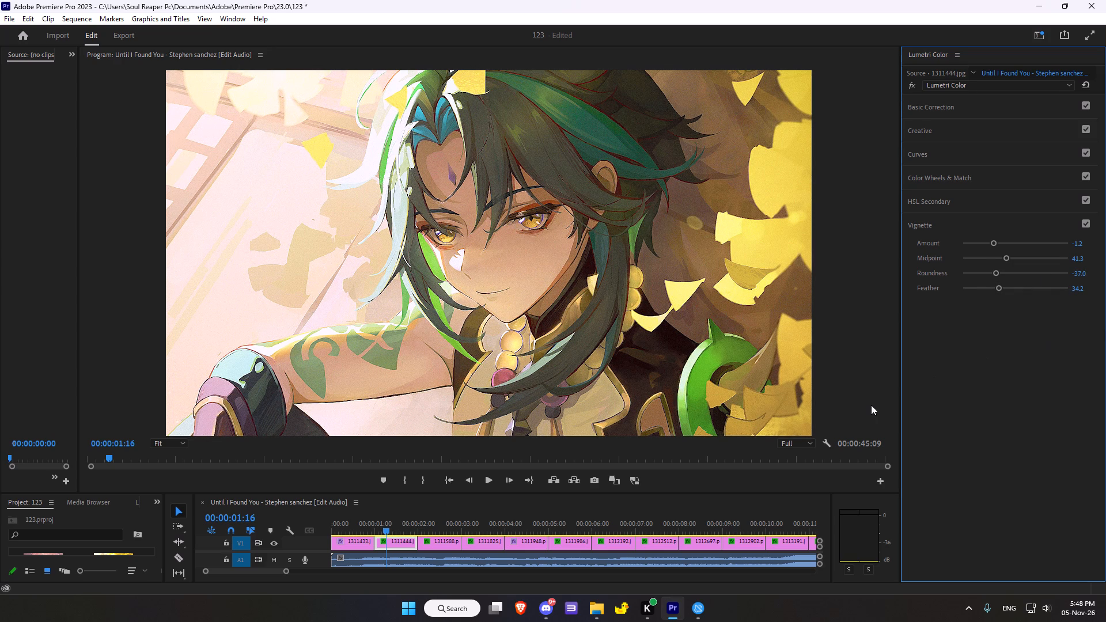
Advance the playhead through the second clip to the third image clip, 1311588, stopping at 00:00:02:31.
{"action": "scroll", "coordinate": [712, 456], "scroll_direction": "down", "scroll_amount": 5}
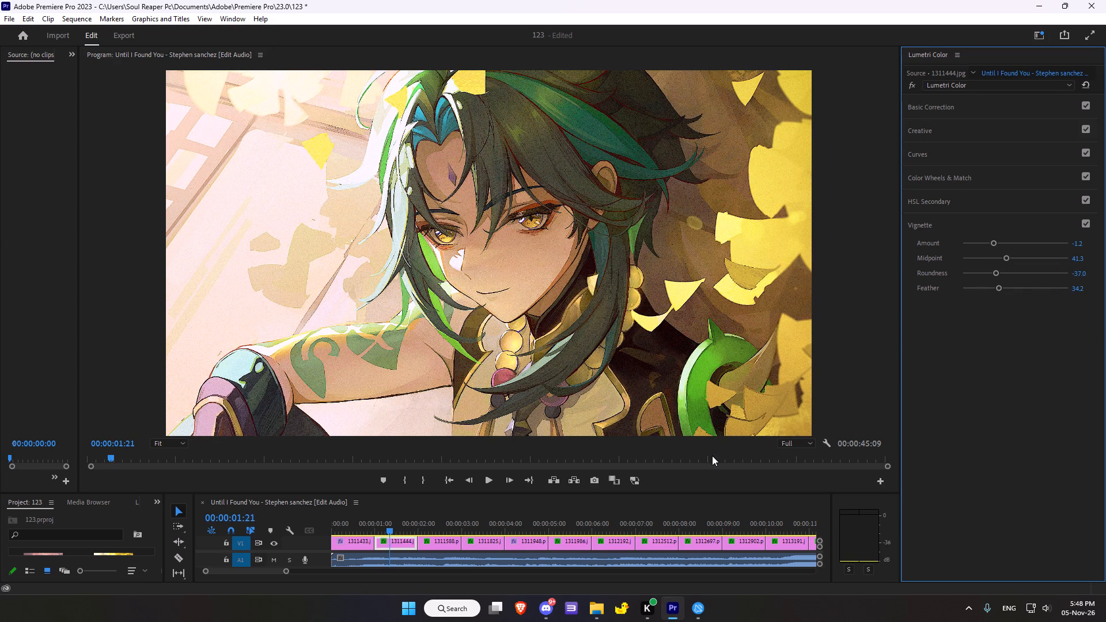
{"action": "scroll", "coordinate": [712, 456], "scroll_direction": "down", "scroll_amount": 5}
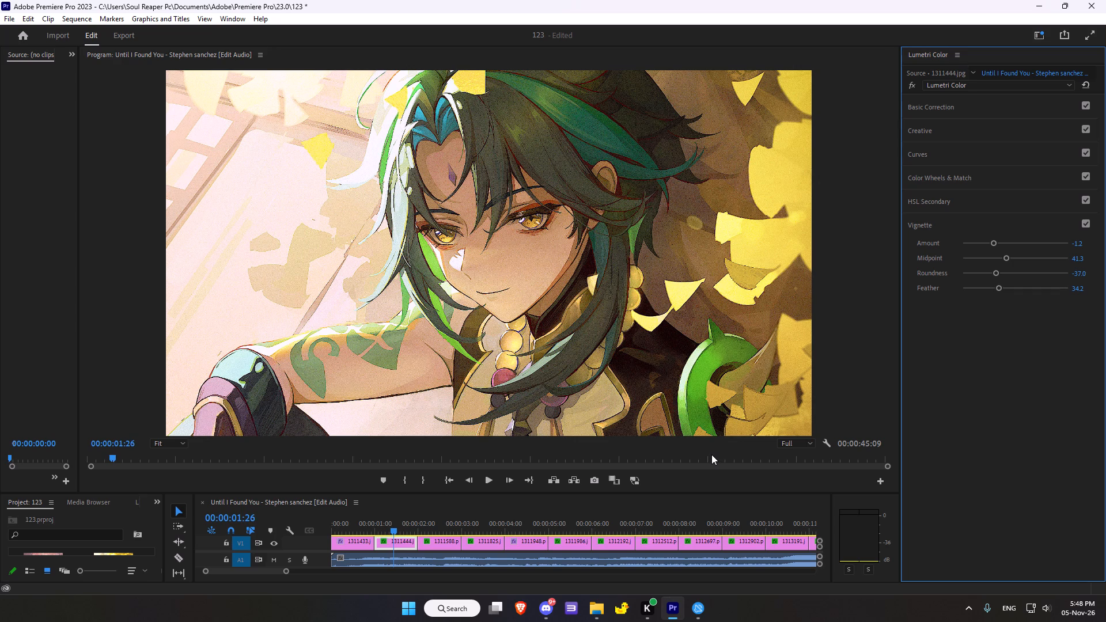
{"action": "scroll", "coordinate": [711, 454], "scroll_direction": "down", "scroll_amount": 14}
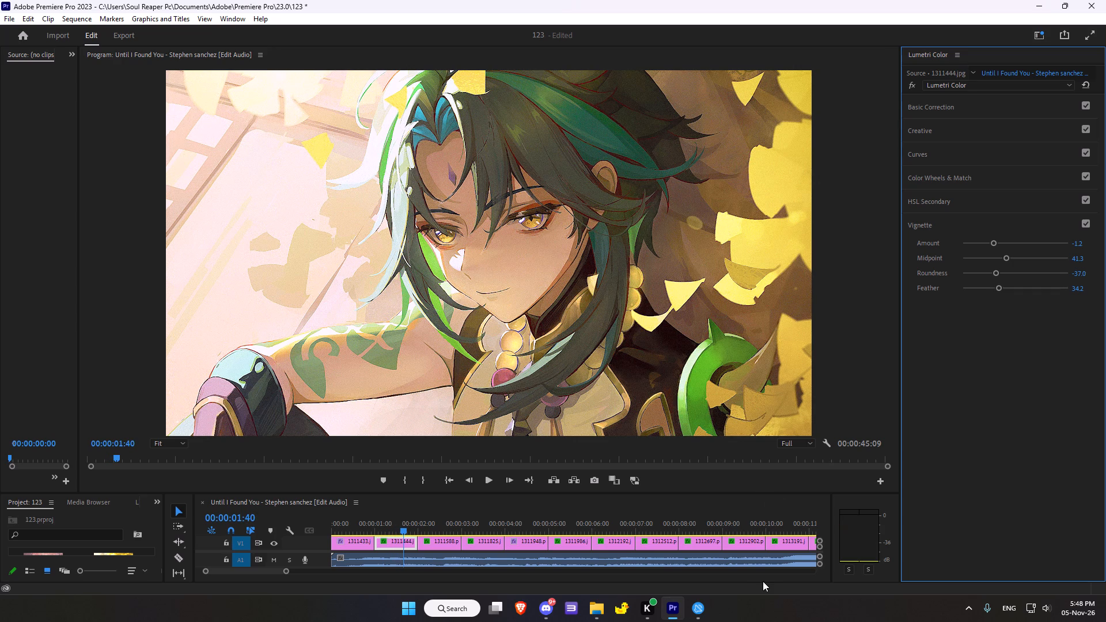
{"action": "scroll", "coordinate": [480, 442], "scroll_direction": "down", "scroll_amount": 2}
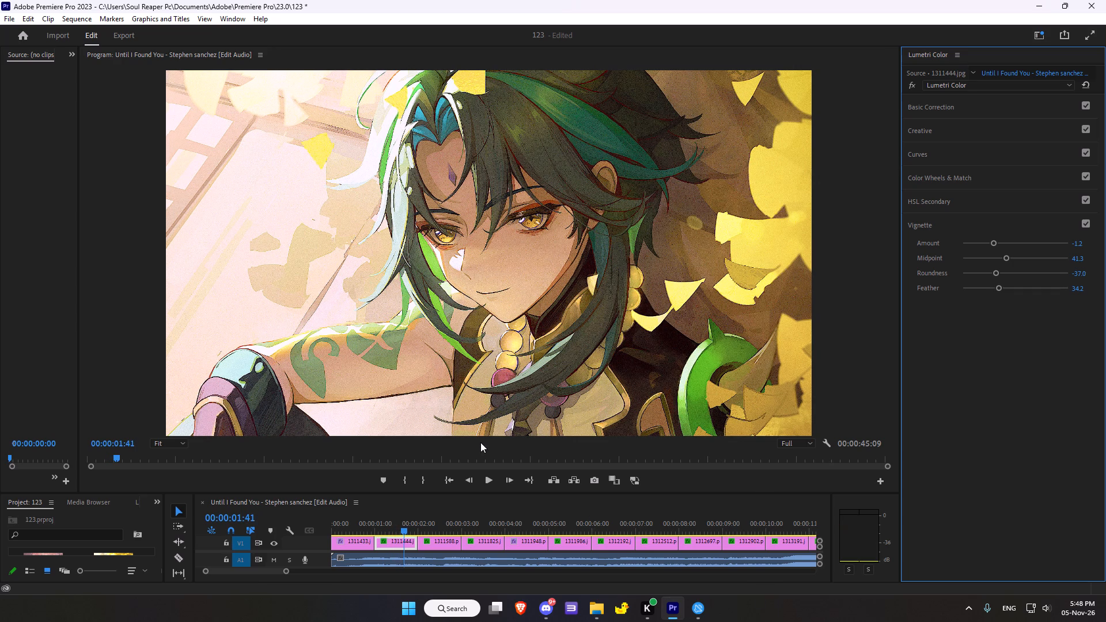
{"action": "scroll", "coordinate": [480, 442], "scroll_direction": "down", "scroll_amount": 16}
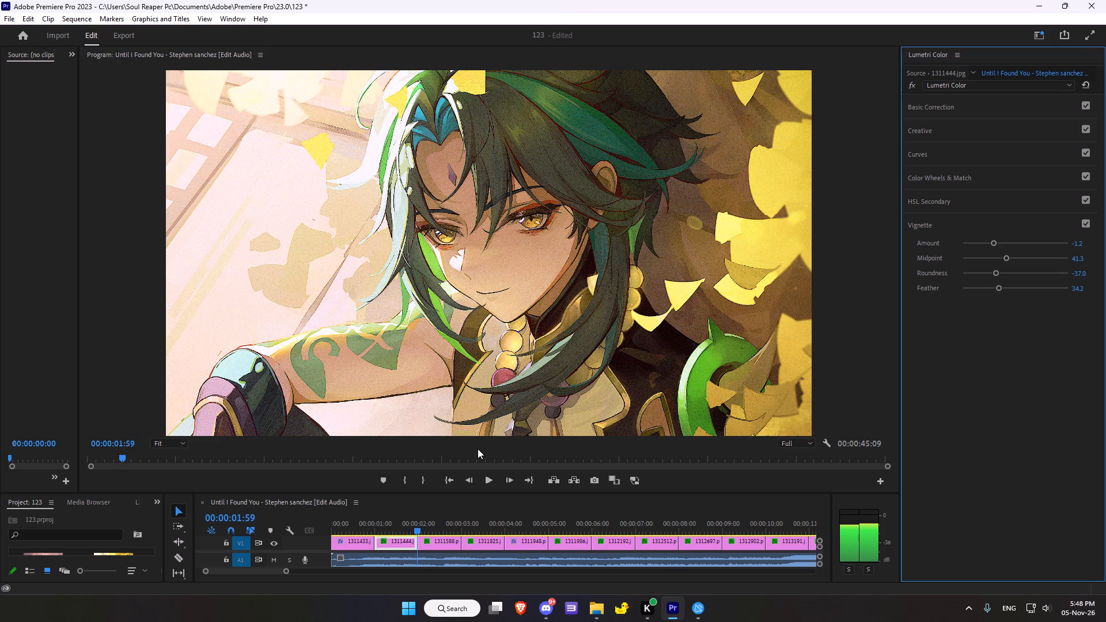
{"action": "scroll", "coordinate": [478, 449], "scroll_direction": "down", "scroll_amount": 18}
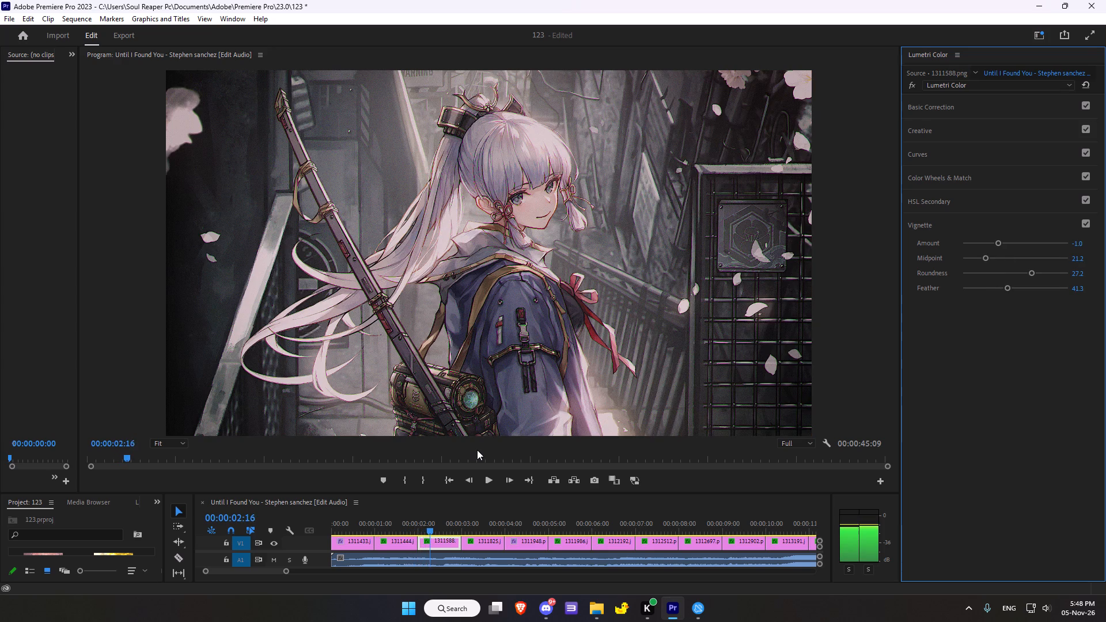
{"action": "scroll", "coordinate": [477, 450], "scroll_direction": "down", "scroll_amount": 10}
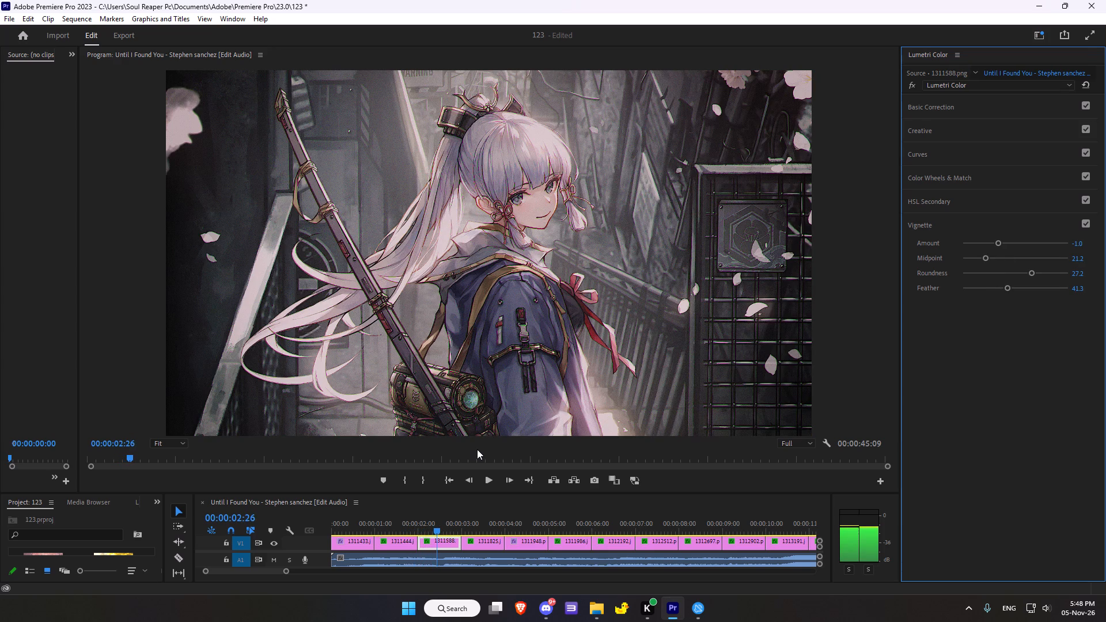
{"action": "scroll", "coordinate": [477, 449], "scroll_direction": "down", "scroll_amount": 5}
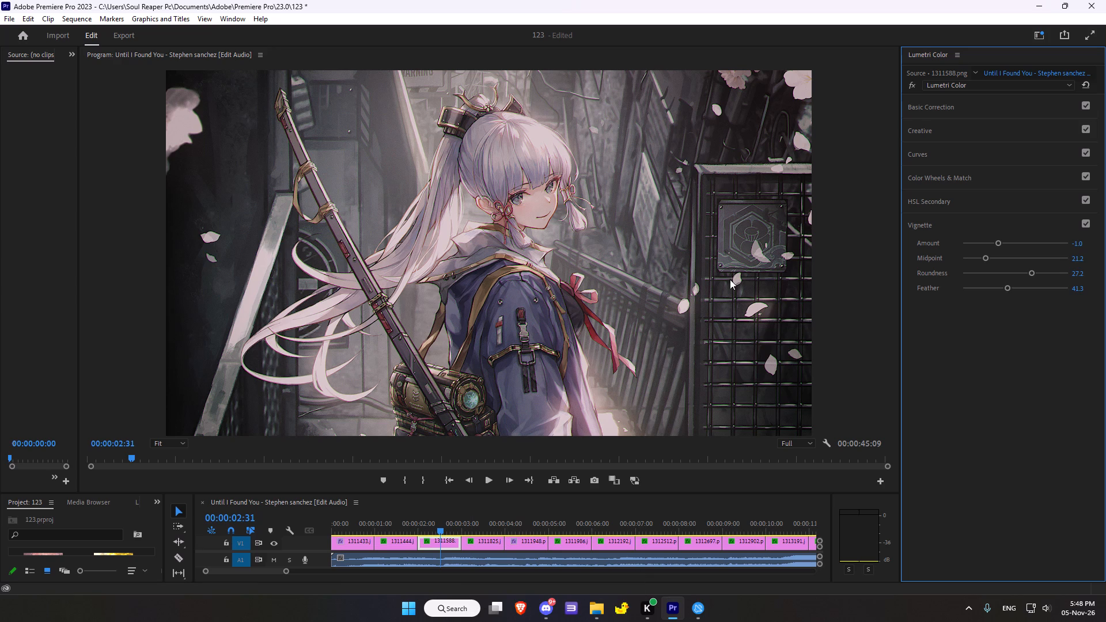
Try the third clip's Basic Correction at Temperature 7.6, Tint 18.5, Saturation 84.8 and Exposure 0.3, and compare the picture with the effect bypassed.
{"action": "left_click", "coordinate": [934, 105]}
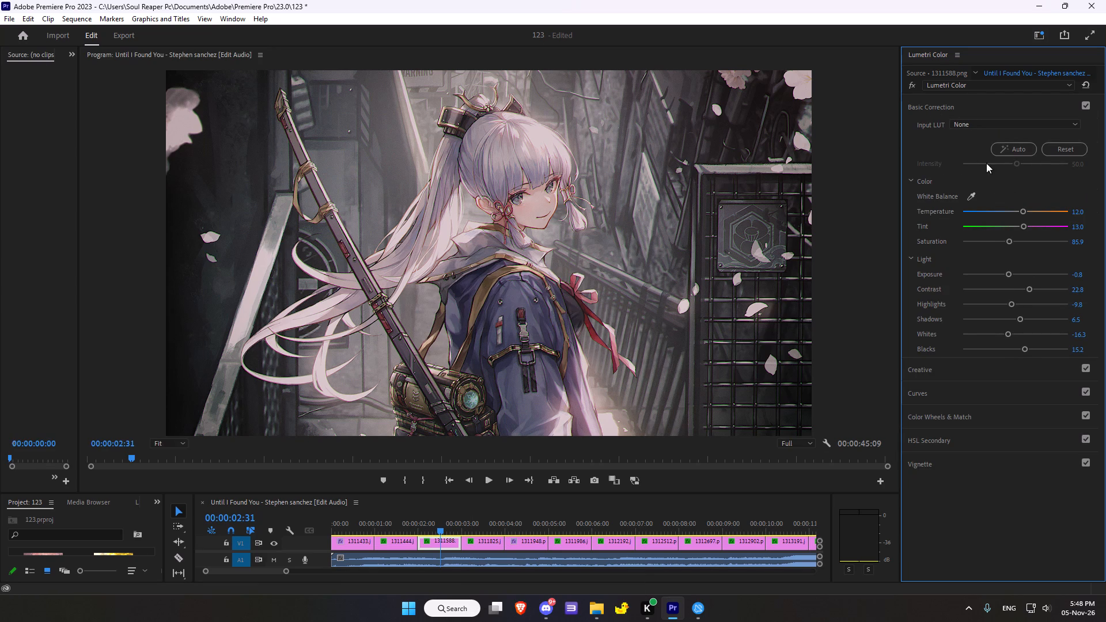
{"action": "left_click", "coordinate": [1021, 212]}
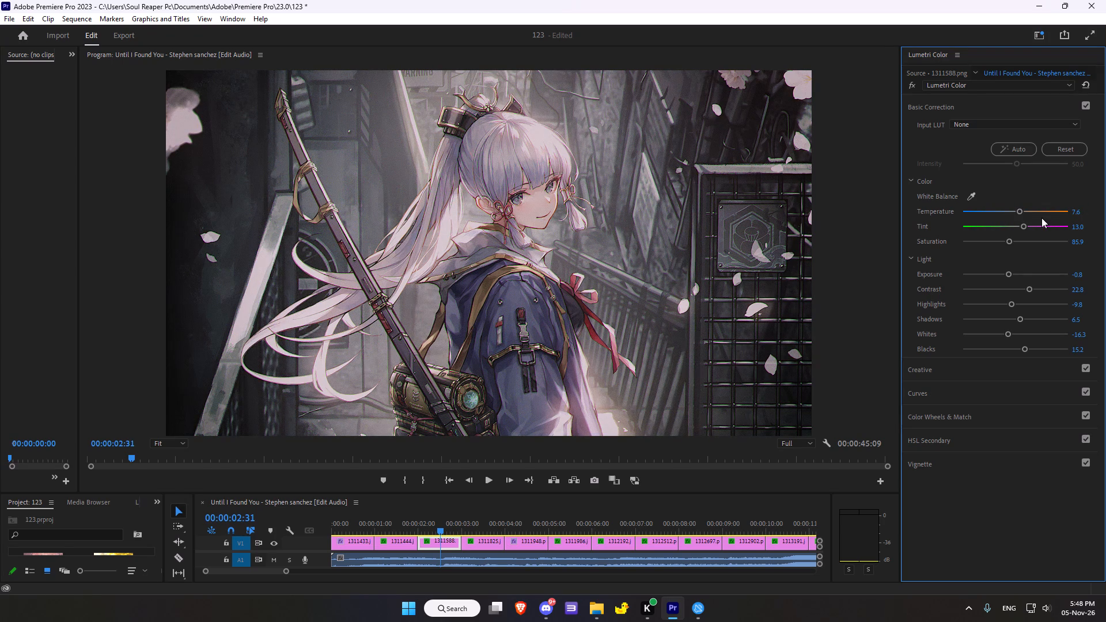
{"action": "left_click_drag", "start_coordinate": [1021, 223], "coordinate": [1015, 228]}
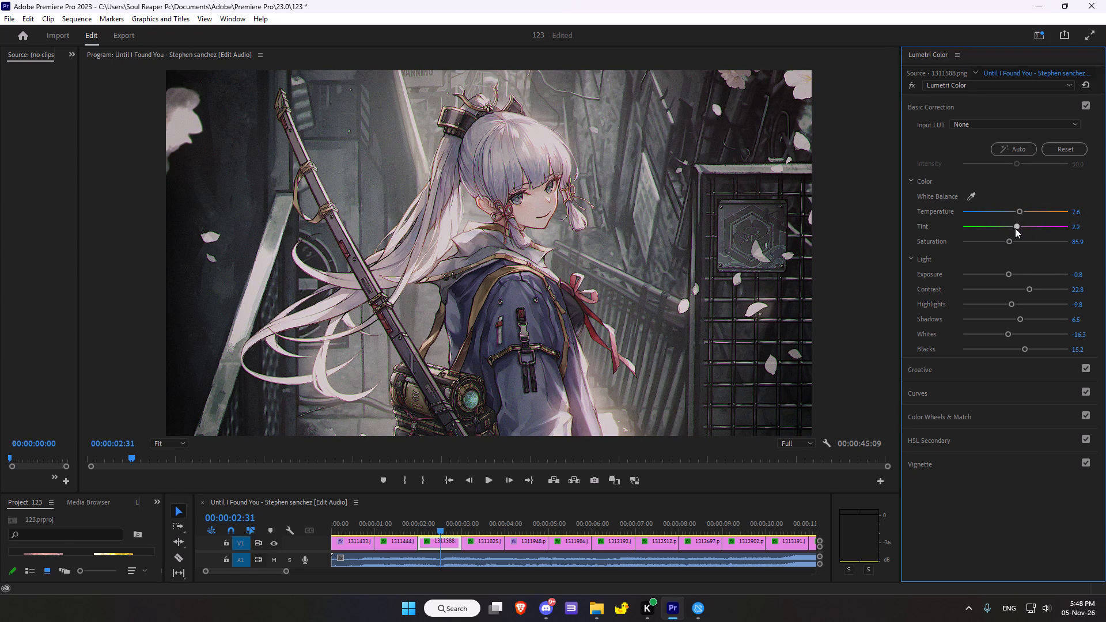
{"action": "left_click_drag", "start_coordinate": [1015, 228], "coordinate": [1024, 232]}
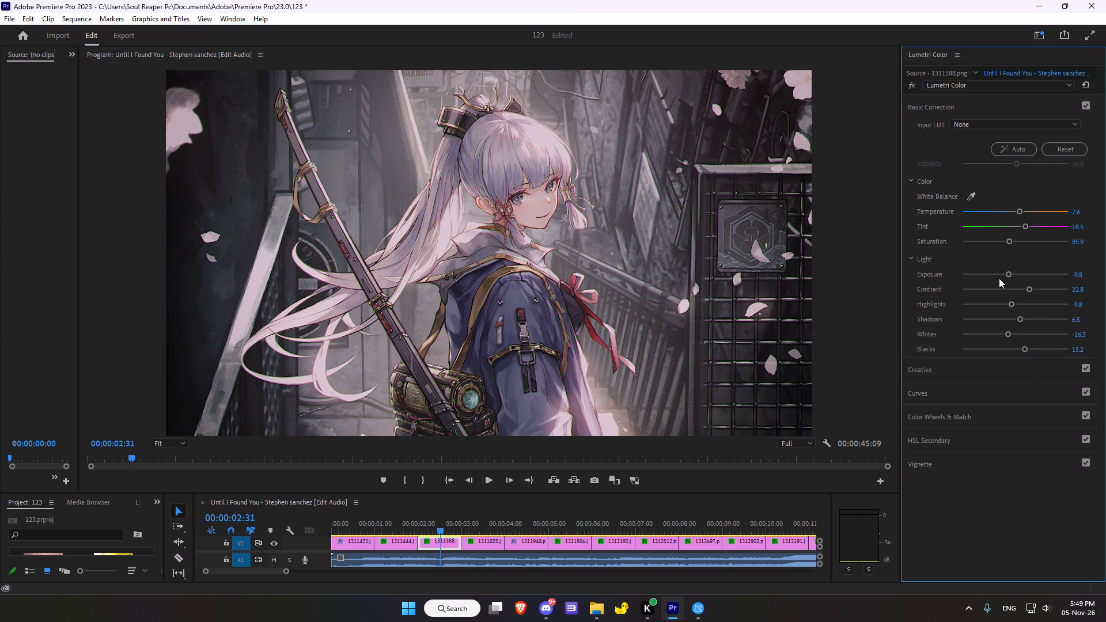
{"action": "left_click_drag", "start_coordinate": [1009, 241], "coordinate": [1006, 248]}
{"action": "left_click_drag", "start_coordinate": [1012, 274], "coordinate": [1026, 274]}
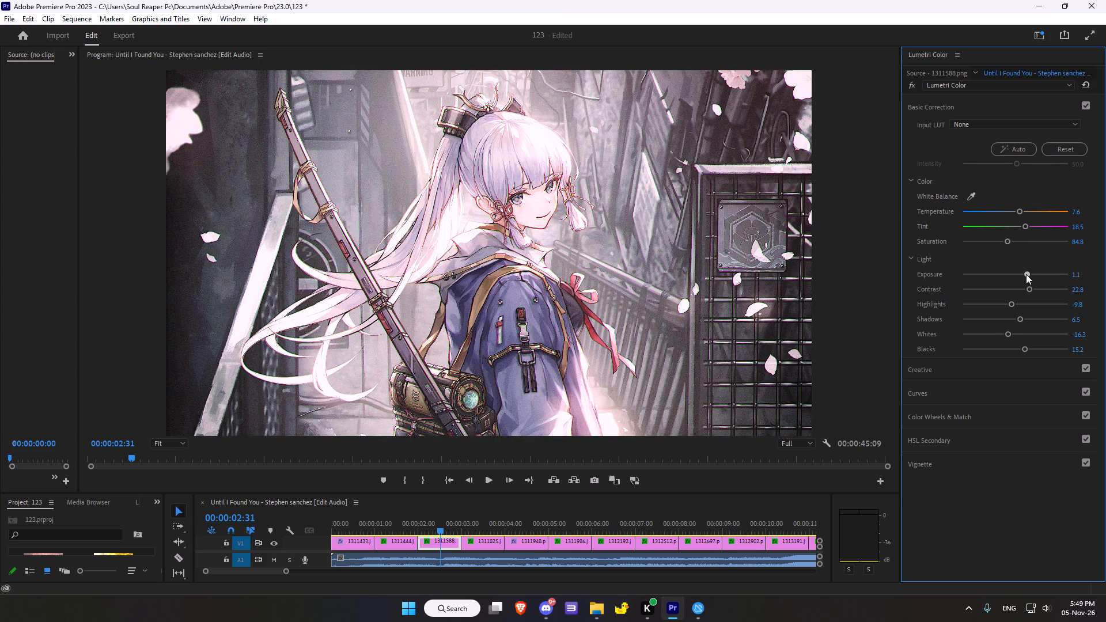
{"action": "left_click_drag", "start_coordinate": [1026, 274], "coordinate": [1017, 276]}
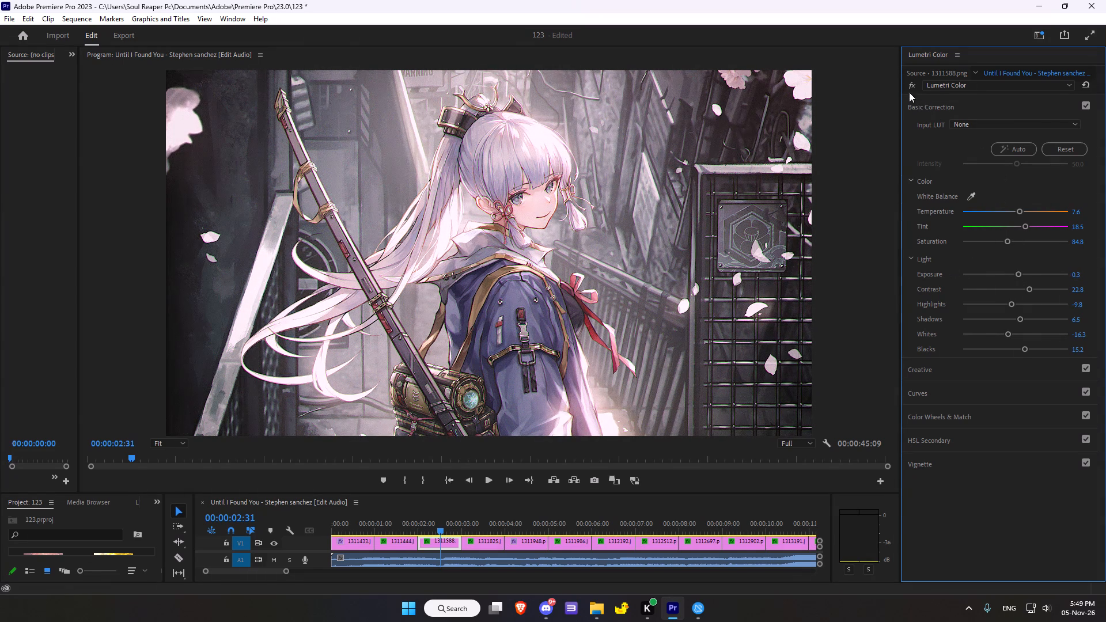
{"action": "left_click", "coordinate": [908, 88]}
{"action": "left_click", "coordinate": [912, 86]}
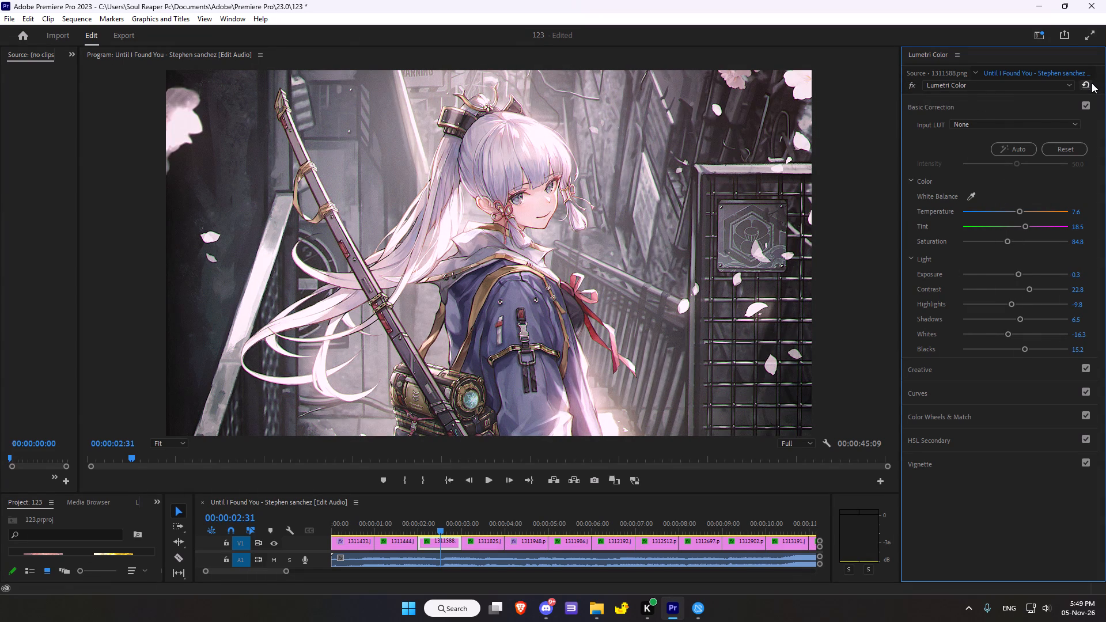
Reset all Lumetri Color adjustments on the third clip.
{"action": "left_click", "coordinate": [1092, 83]}
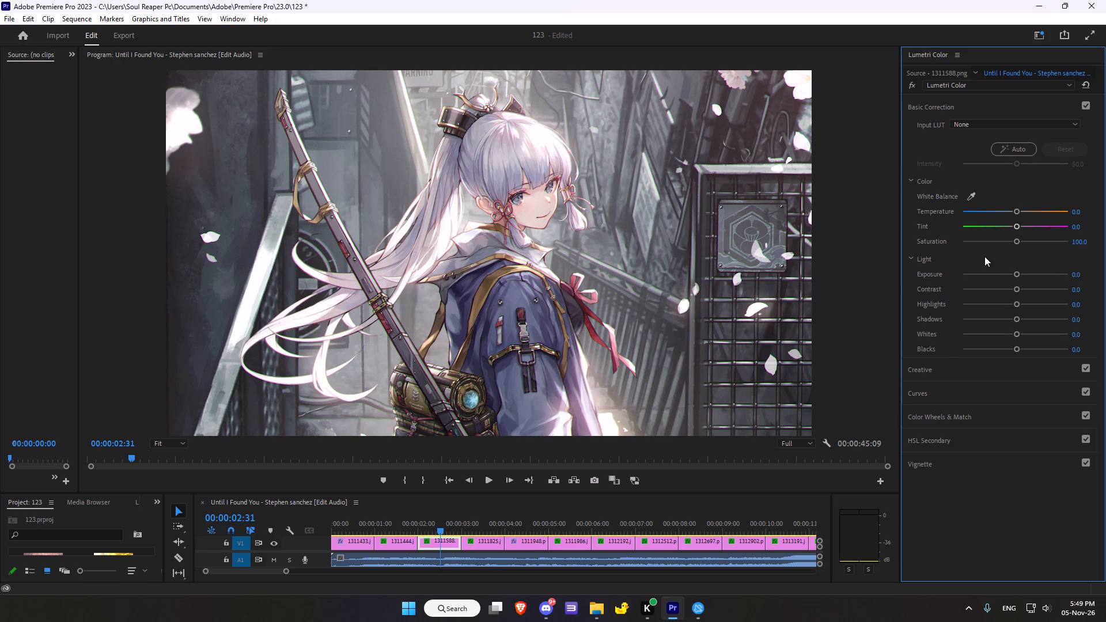
In the third clip's Basic Correction, set the Temperature to -6.5 and the Saturation to 144.6.
{"action": "left_click_drag", "start_coordinate": [1016, 210], "coordinate": [1020, 211]}
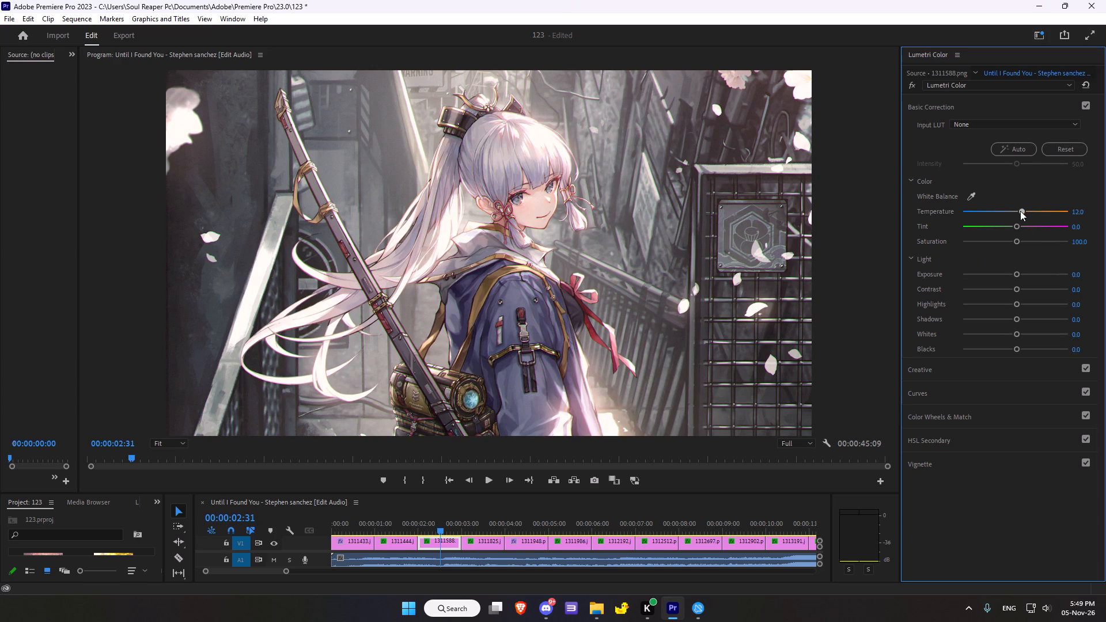
{"action": "left_click_drag", "start_coordinate": [1020, 211], "coordinate": [1011, 214]}
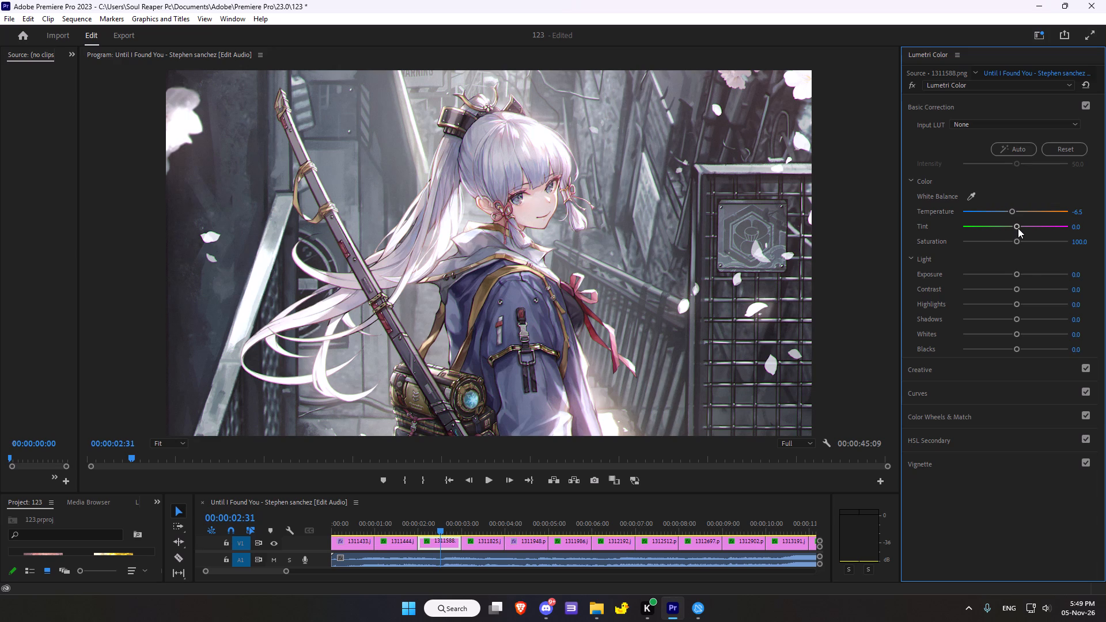
{"action": "left_click", "coordinate": [1018, 228]}
{"action": "left_click_drag", "start_coordinate": [1014, 241], "coordinate": [1033, 238]}
{"action": "left_click_drag", "start_coordinate": [1033, 238], "coordinate": [1043, 238]}
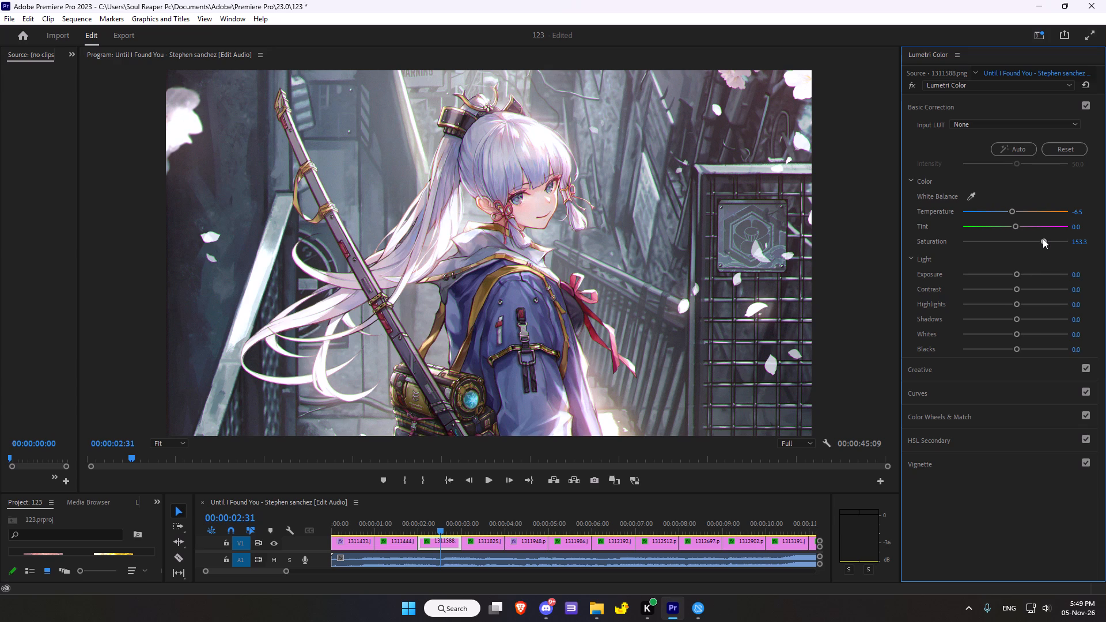
{"action": "left_click_drag", "start_coordinate": [1043, 238], "coordinate": [1038, 239]}
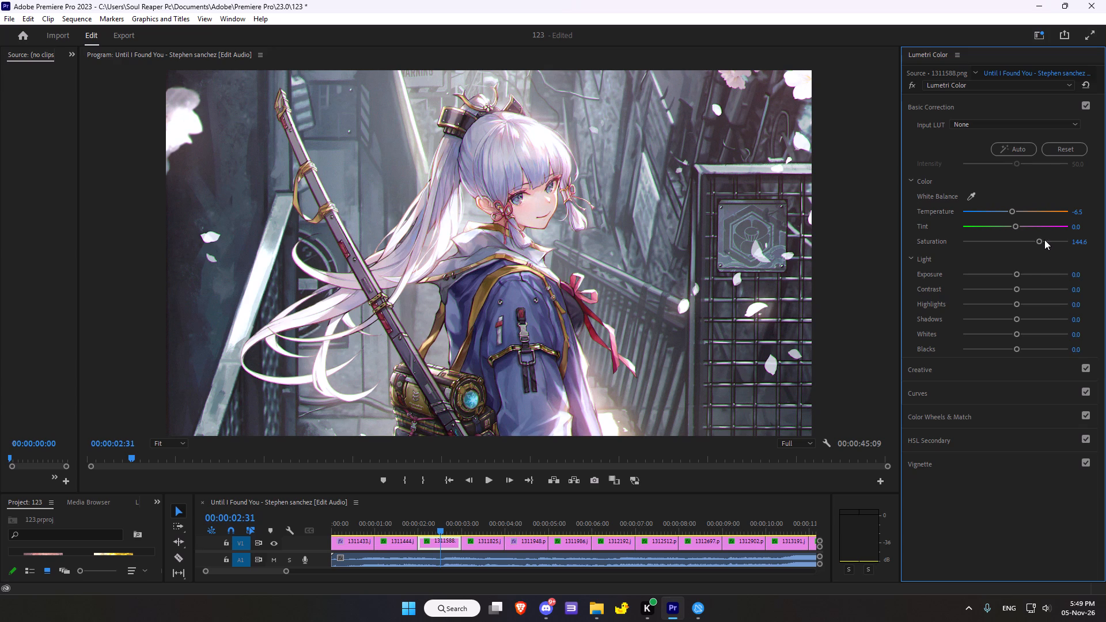
Set the third clip's Exposure to -0.1 in Basic Correction.
{"action": "left_click_drag", "start_coordinate": [1018, 272], "coordinate": [1020, 274]}
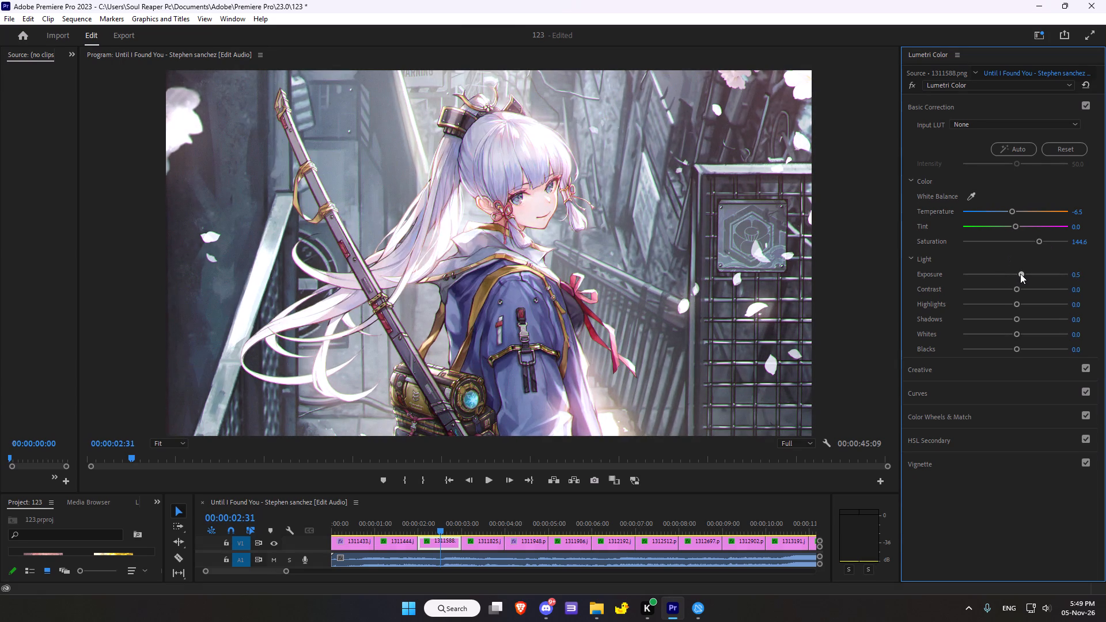
{"action": "left_click_drag", "start_coordinate": [1020, 274], "coordinate": [1013, 275]}
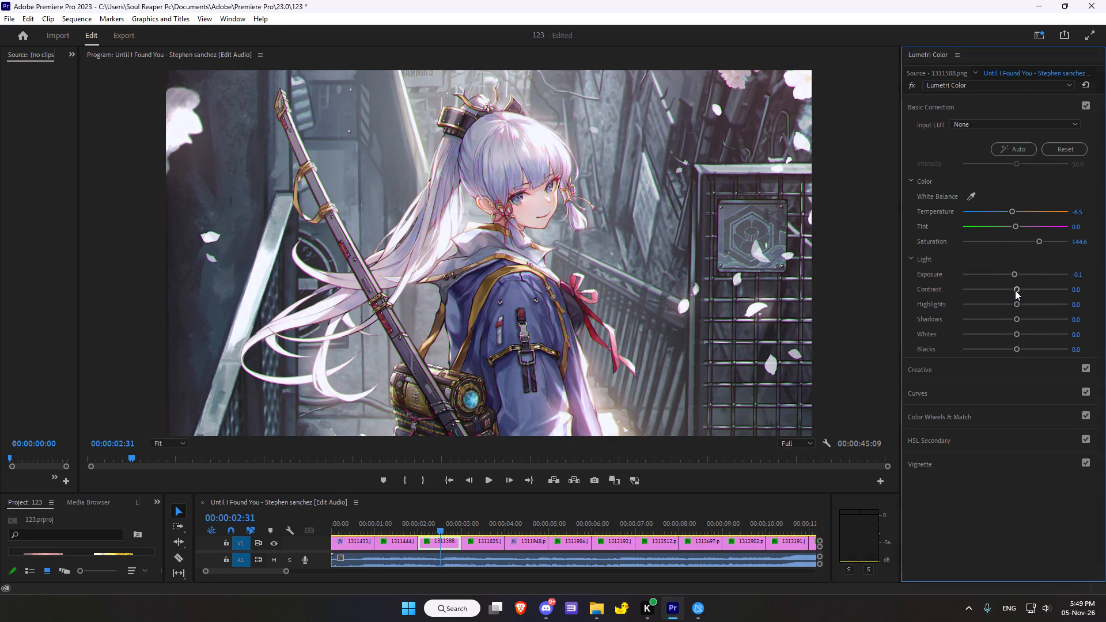
Compare the third clip's picture with the Lumetri Color effect bypassed and enabled.
{"action": "left_click", "coordinate": [910, 84]}
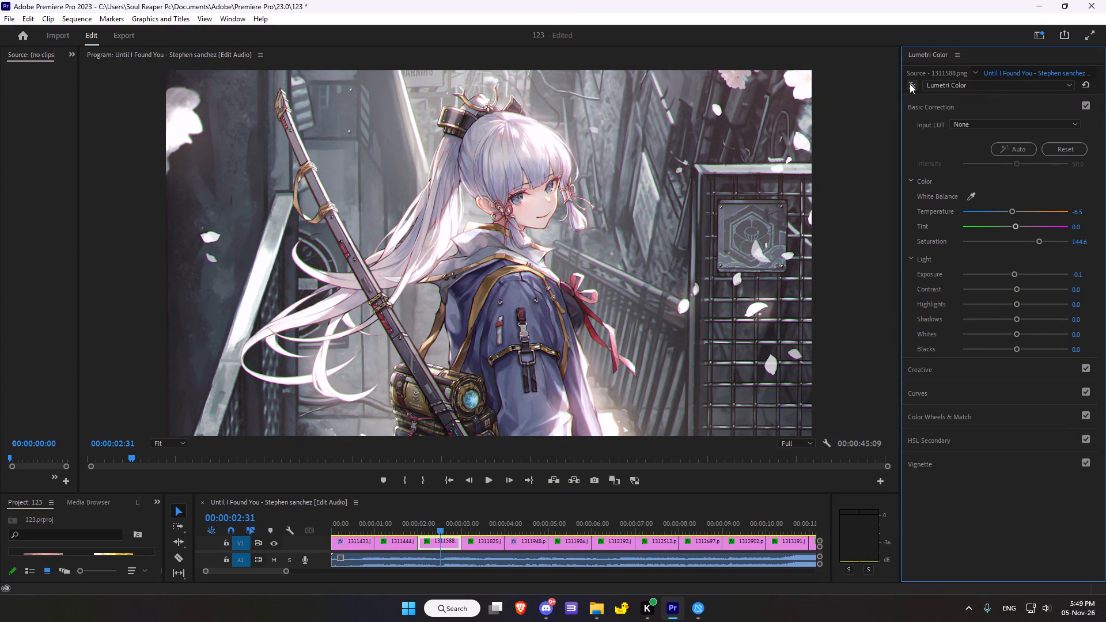
{"action": "left_click", "coordinate": [910, 84]}
{"action": "left_click", "coordinate": [910, 84]}
{"action": "left_click", "coordinate": [910, 84]}
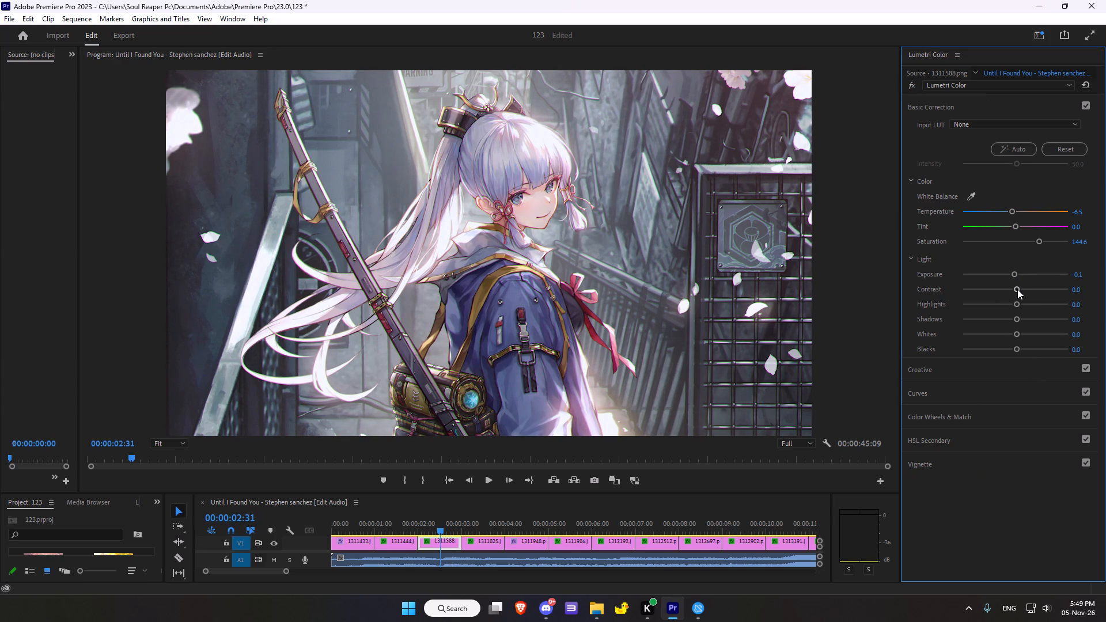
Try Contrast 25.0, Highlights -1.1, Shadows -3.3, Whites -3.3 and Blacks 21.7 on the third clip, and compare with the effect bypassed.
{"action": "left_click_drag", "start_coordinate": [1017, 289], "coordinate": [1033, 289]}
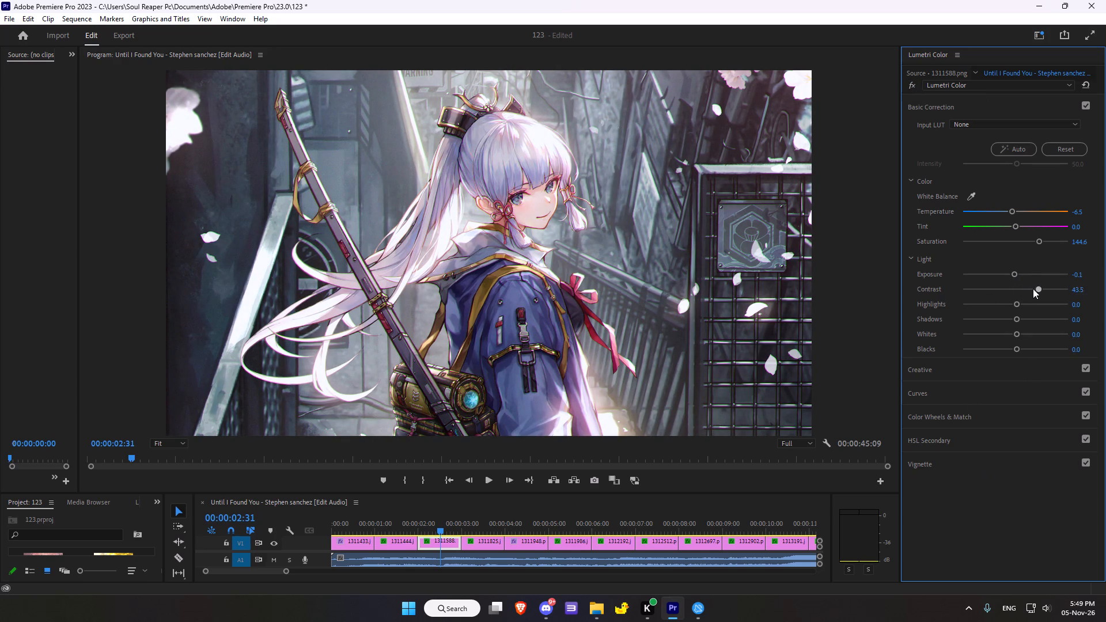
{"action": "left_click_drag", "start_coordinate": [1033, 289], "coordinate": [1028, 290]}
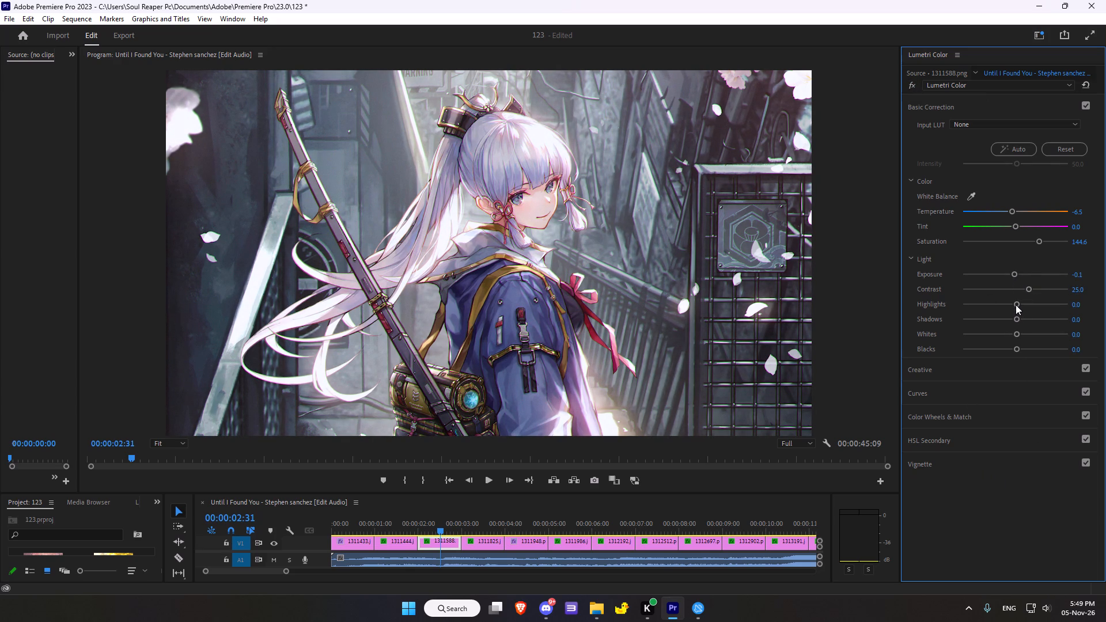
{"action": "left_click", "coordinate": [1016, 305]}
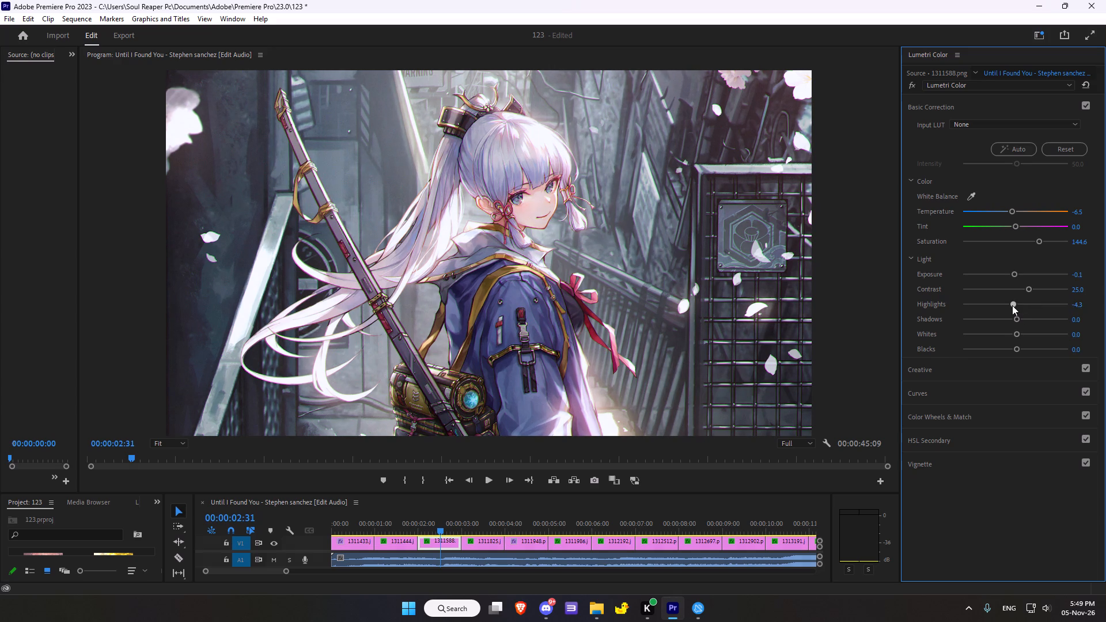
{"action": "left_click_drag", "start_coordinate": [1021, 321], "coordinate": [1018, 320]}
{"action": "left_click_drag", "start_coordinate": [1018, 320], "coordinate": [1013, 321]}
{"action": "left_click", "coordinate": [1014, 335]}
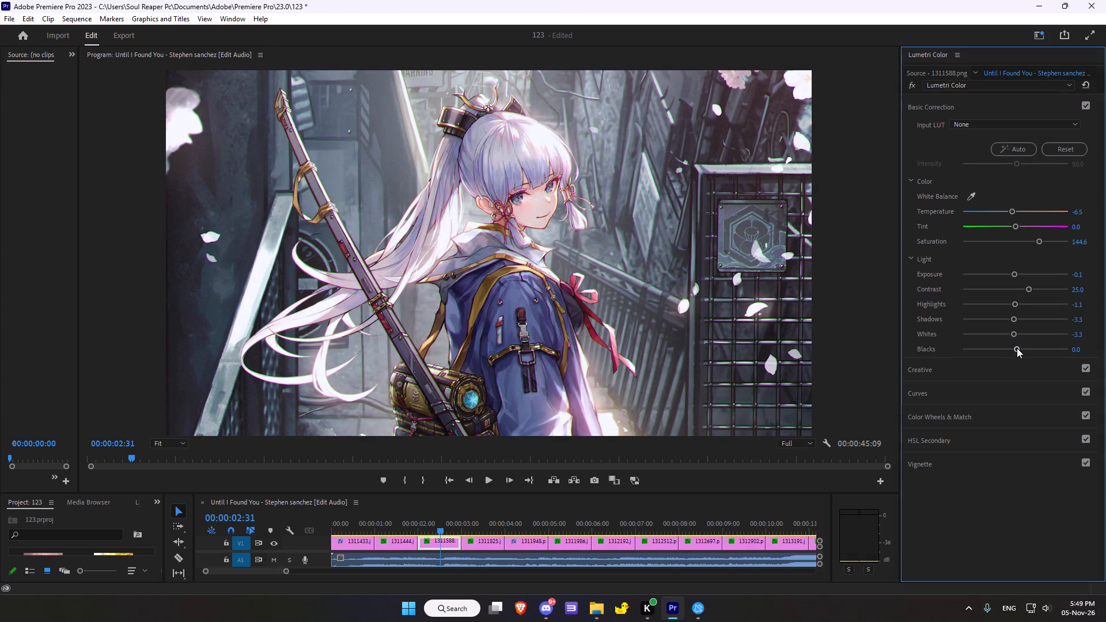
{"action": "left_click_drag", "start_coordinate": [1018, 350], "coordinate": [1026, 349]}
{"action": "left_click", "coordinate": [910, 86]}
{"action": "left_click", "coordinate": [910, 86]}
Reset all Lumetri Color adjustments on the third clip.
{"action": "left_click", "coordinate": [1090, 84]}
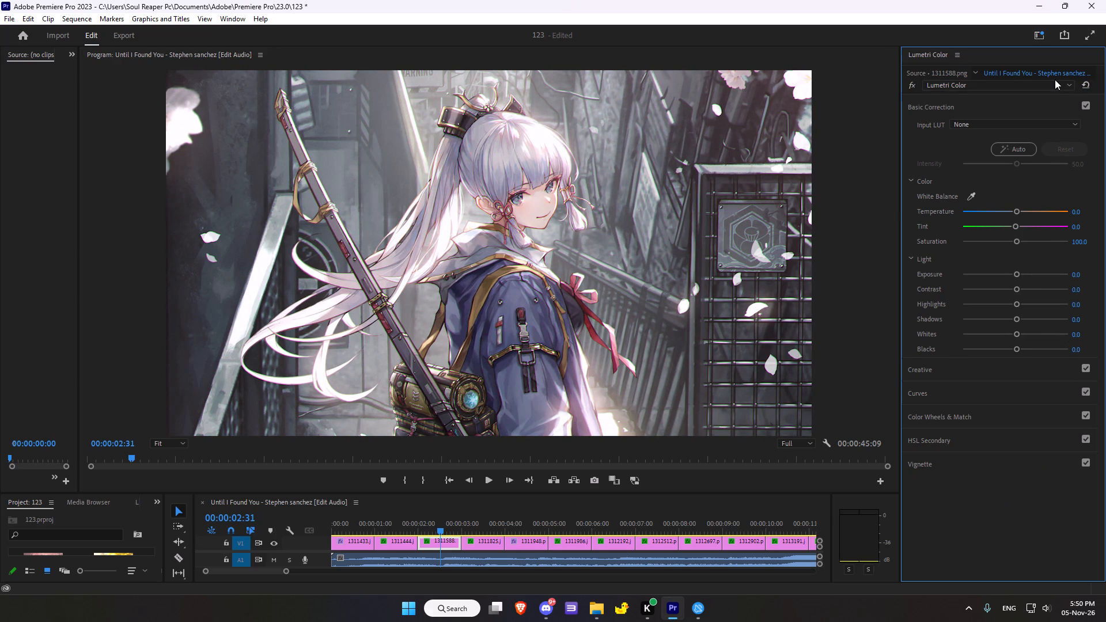
In the third clip's Basic Correction, set the Temperature to -19.6, the Tint to 6.5 and the Saturation to 122.8.
{"action": "left_click_drag", "start_coordinate": [1016, 214], "coordinate": [1004, 213]}
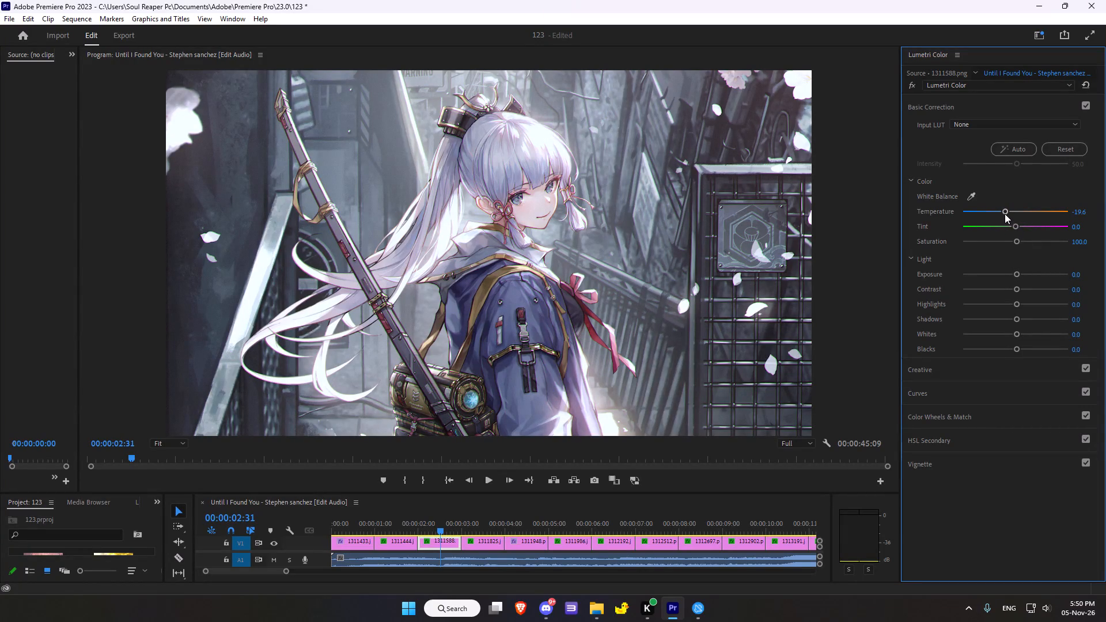
{"action": "left_click_drag", "start_coordinate": [1016, 227], "coordinate": [1020, 227]}
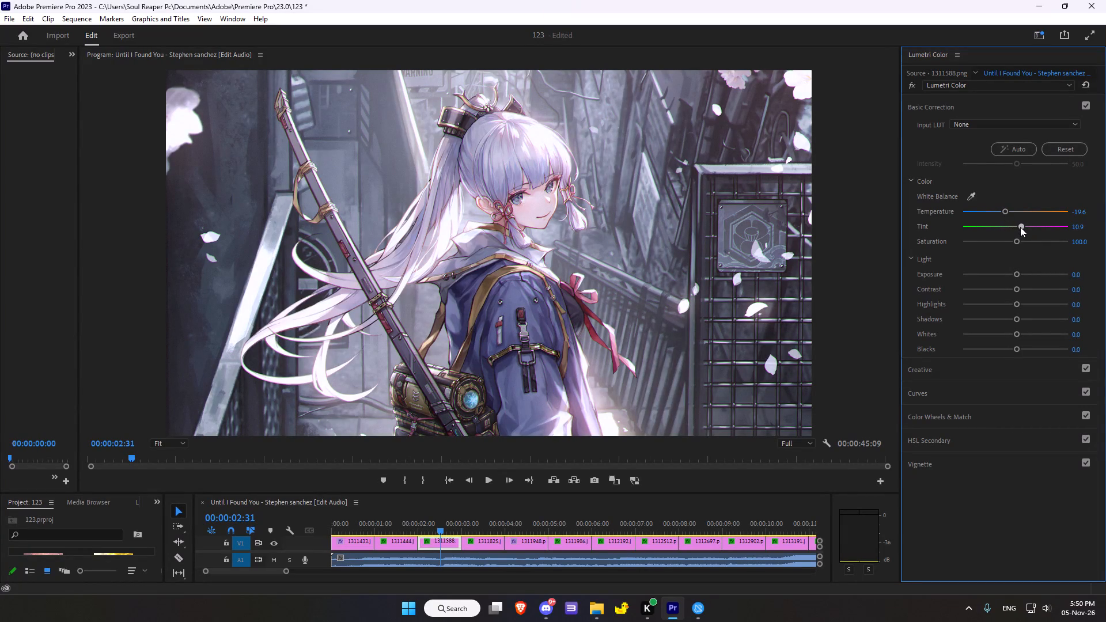
{"action": "left_click_drag", "start_coordinate": [1020, 227], "coordinate": [1021, 232]}
{"action": "double_click", "coordinate": [1021, 232]}
{"action": "double_click", "coordinate": [1022, 226]}
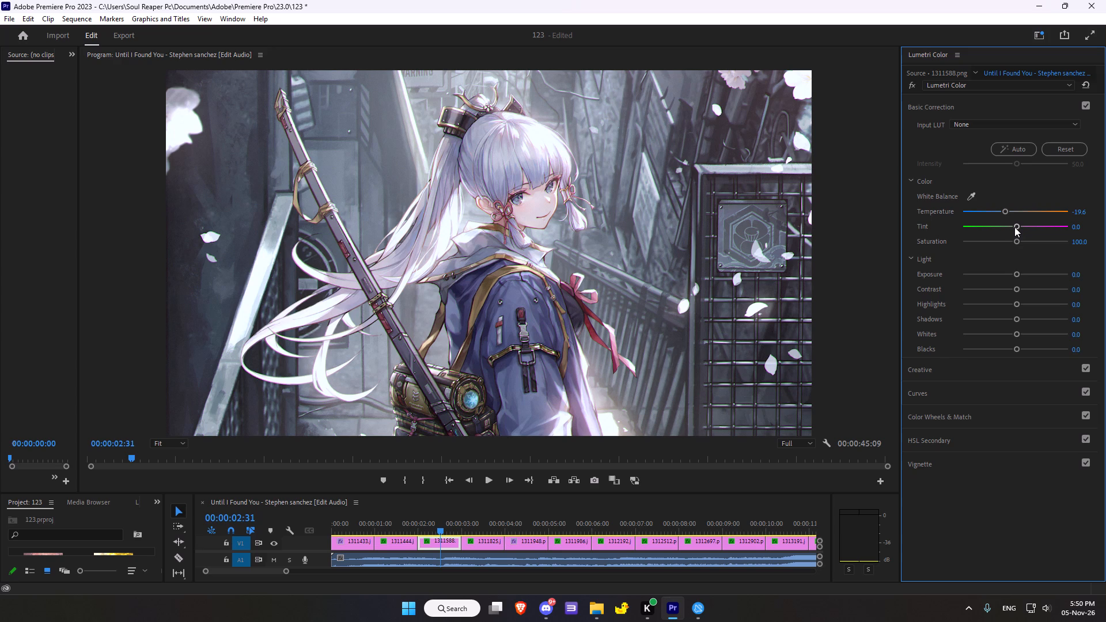
{"action": "left_click", "coordinate": [1016, 226]}
{"action": "left_click_drag", "start_coordinate": [1017, 243], "coordinate": [1028, 241]}
{"action": "left_click_drag", "start_coordinate": [1028, 241], "coordinate": [1027, 241]}
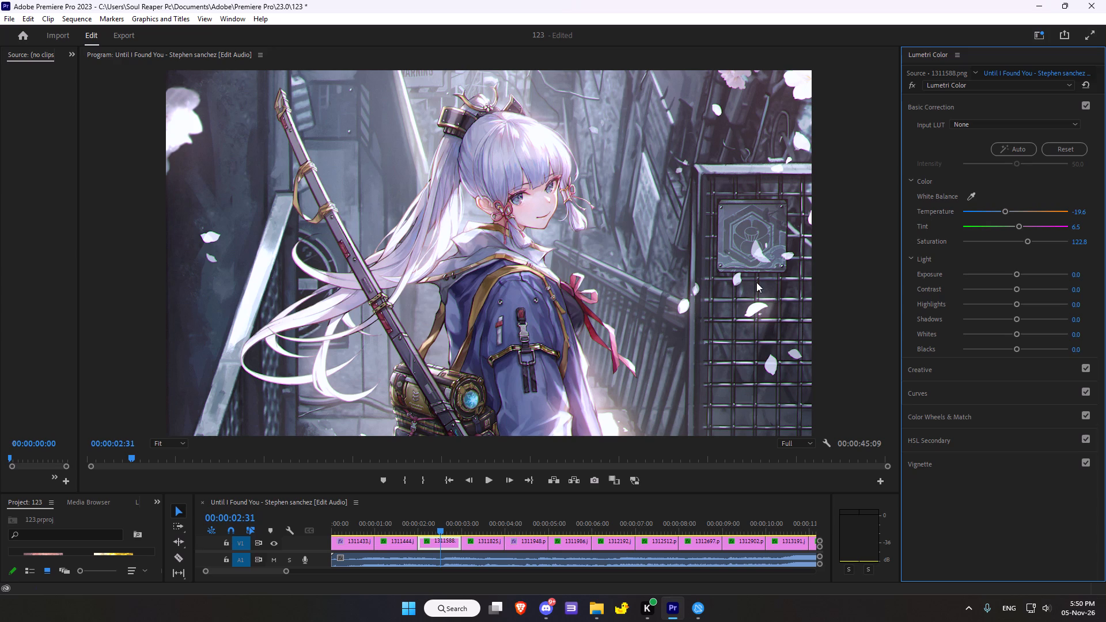
Set the third clip's Exposure to 0.1 and, after trying stronger and weaker levels, the Contrast to -3.3.
{"action": "left_click", "coordinate": [1017, 275]}
{"action": "left_click_drag", "start_coordinate": [1017, 293], "coordinate": [1022, 300]}
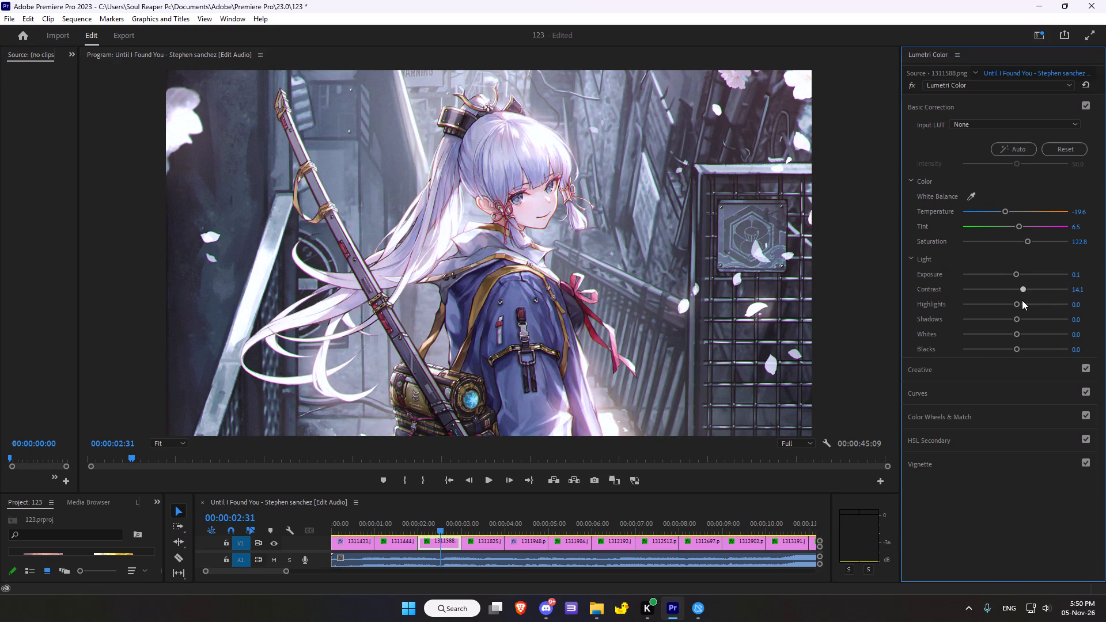
{"action": "left_click_drag", "start_coordinate": [1022, 300], "coordinate": [1041, 294]}
{"action": "left_click_drag", "start_coordinate": [1041, 294], "coordinate": [1010, 284]}
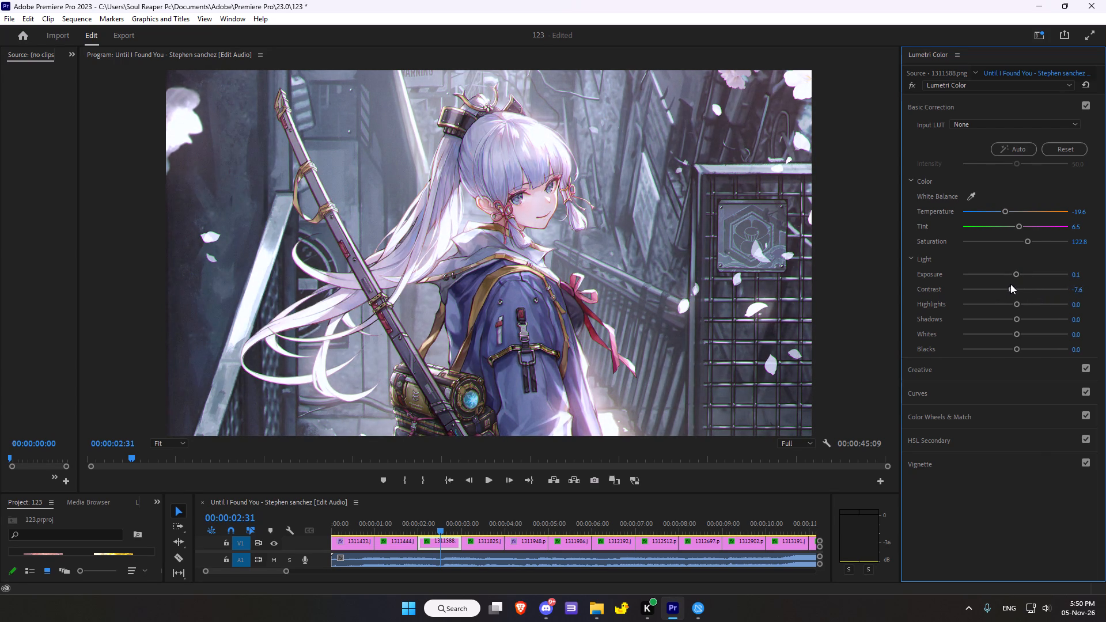
{"action": "left_click_drag", "start_coordinate": [1010, 284], "coordinate": [994, 291]}
{"action": "left_click_drag", "start_coordinate": [994, 291], "coordinate": [1002, 288]}
{"action": "left_click_drag", "start_coordinate": [1002, 288], "coordinate": [1013, 286]}
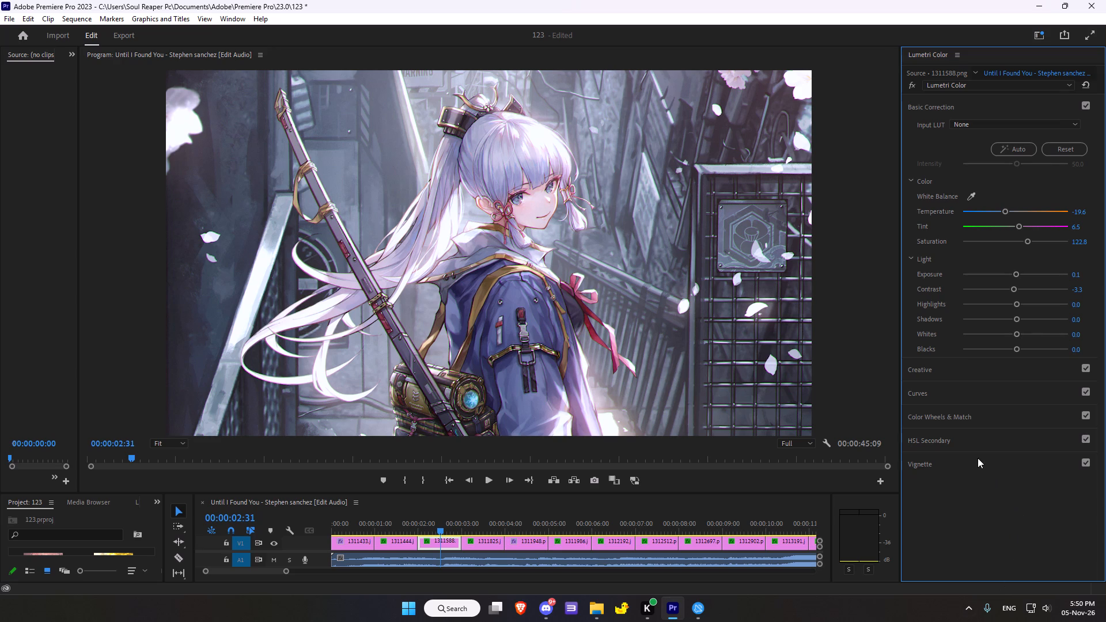
Set the third clip's Highlights to -10.9, Shadows to -3.3 and Whites to -10.9, and adjust the Blacks.
{"action": "left_click_drag", "start_coordinate": [1017, 305], "coordinate": [1015, 300]}
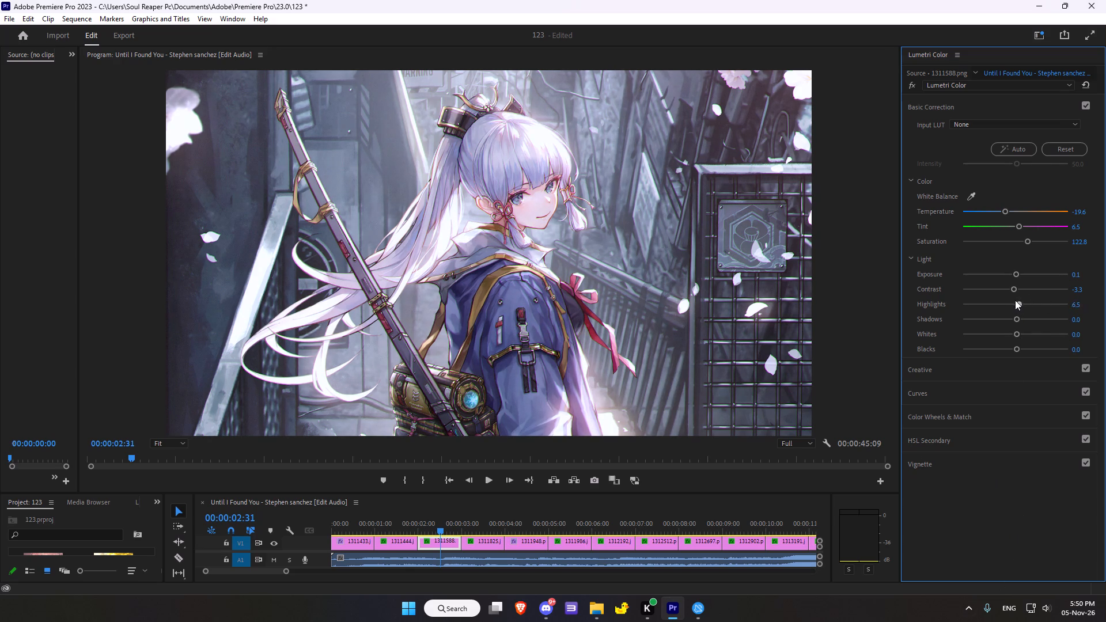
{"action": "left_click_drag", "start_coordinate": [1015, 300], "coordinate": [1009, 300]}
{"action": "left_click_drag", "start_coordinate": [1020, 318], "coordinate": [1036, 314]}
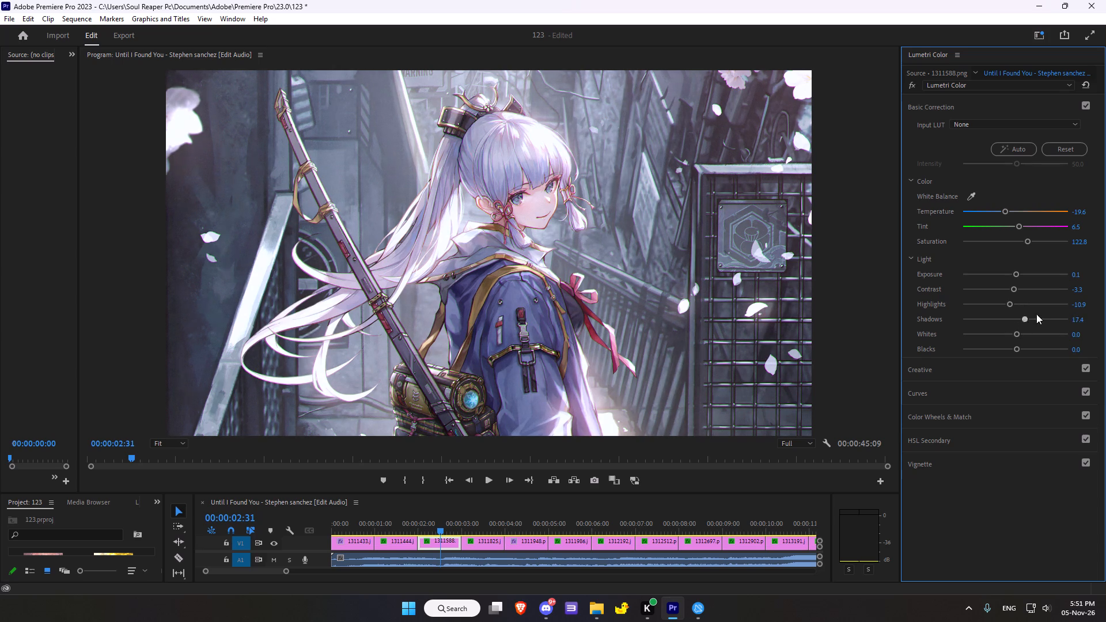
{"action": "left_click_drag", "start_coordinate": [1036, 314], "coordinate": [1013, 318]}
{"action": "left_click_drag", "start_coordinate": [1016, 335], "coordinate": [1009, 328]}
{"action": "left_click_drag", "start_coordinate": [1014, 347], "coordinate": [1004, 347]}
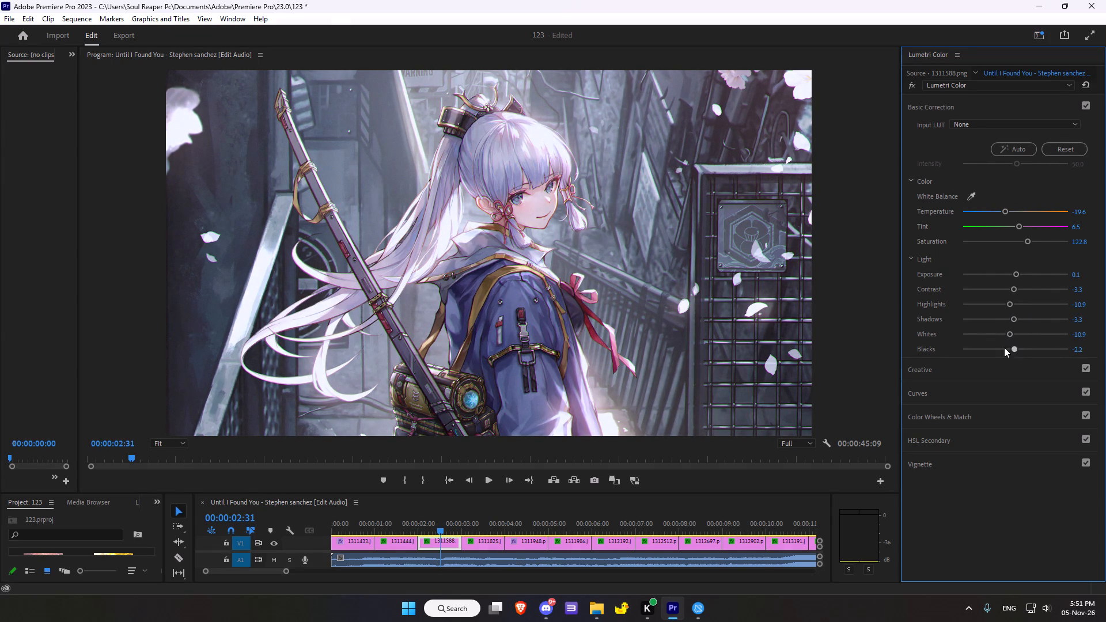
{"action": "left_click_drag", "start_coordinate": [1004, 347], "coordinate": [1009, 341]}
In the third clip's Creative adjustments, shift the Shadow Tint slightly towards yellow-green.
{"action": "left_click", "coordinate": [940, 363]}
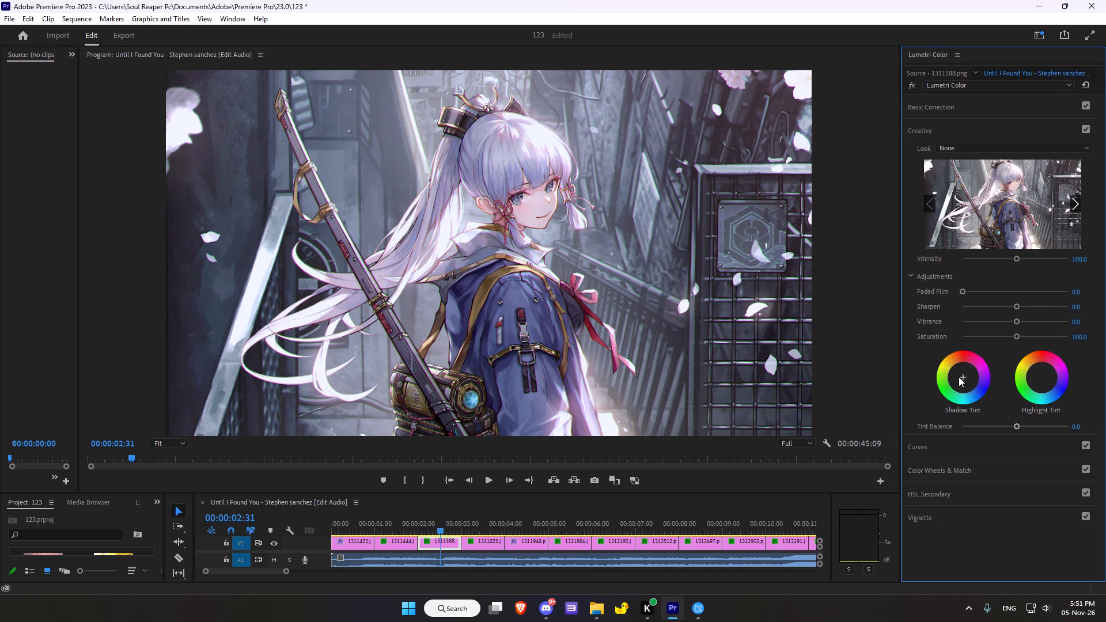
{"action": "left_click_drag", "start_coordinate": [963, 376], "coordinate": [906, 345]}
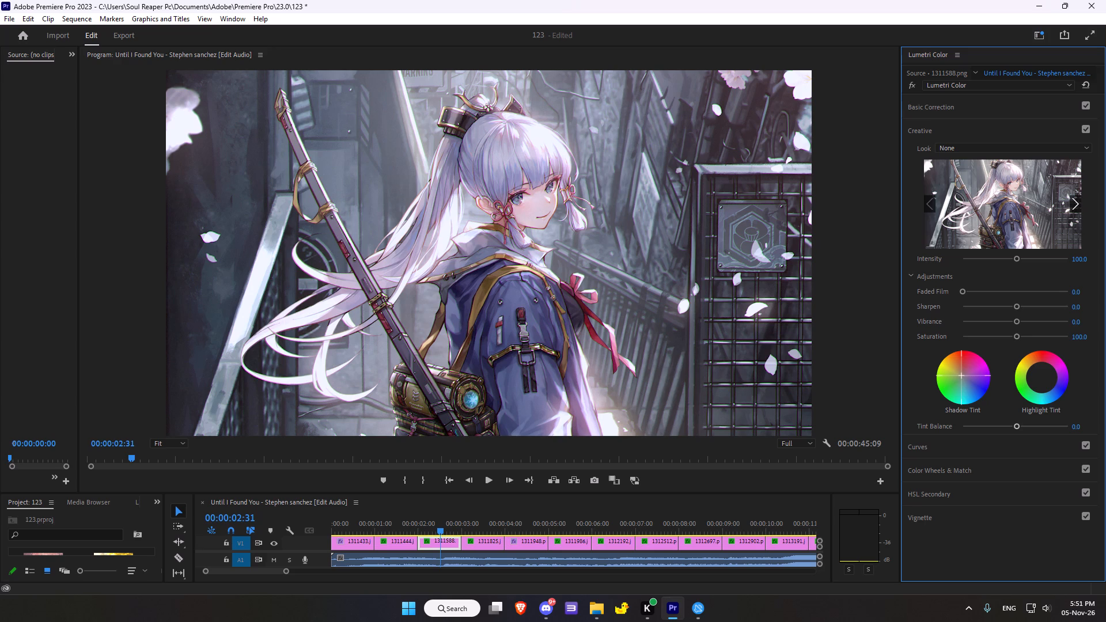
{"action": "left_click_drag", "start_coordinate": [906, 345], "coordinate": [821, 406]}
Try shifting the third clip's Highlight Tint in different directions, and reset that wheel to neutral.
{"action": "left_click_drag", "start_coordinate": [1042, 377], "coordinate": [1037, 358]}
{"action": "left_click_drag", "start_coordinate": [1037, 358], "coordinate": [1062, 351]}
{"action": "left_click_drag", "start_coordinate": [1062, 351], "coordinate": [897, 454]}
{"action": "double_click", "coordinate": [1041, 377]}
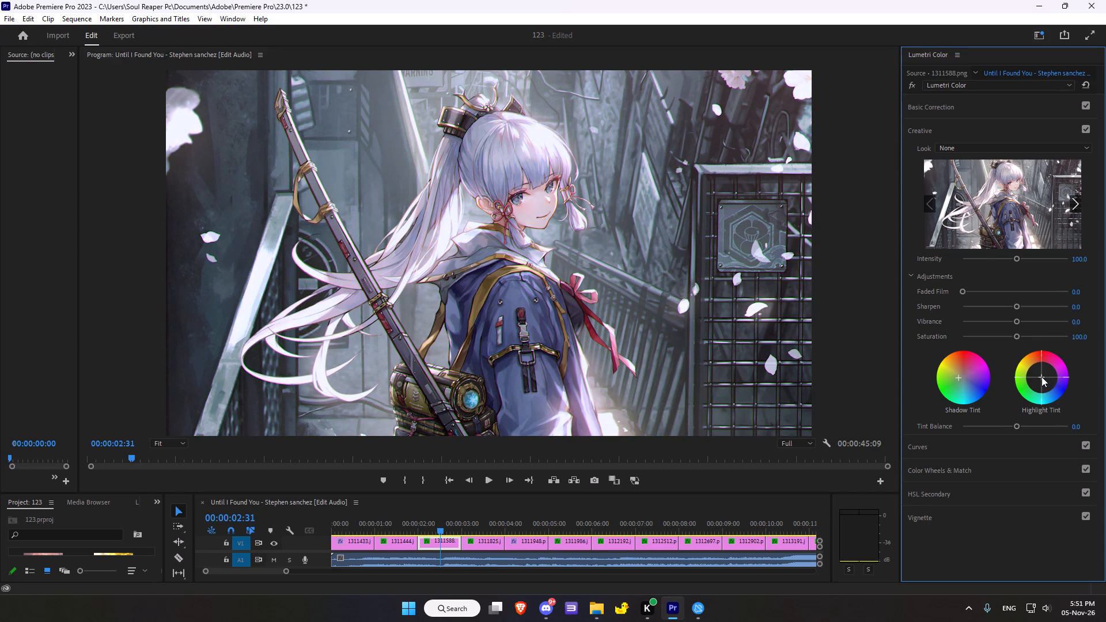
Give the third clip's Highlight Tint a very slight offset, keeping it close to the wheel's centre.
{"action": "left_click_drag", "start_coordinate": [1041, 376], "coordinate": [1039, 378]}
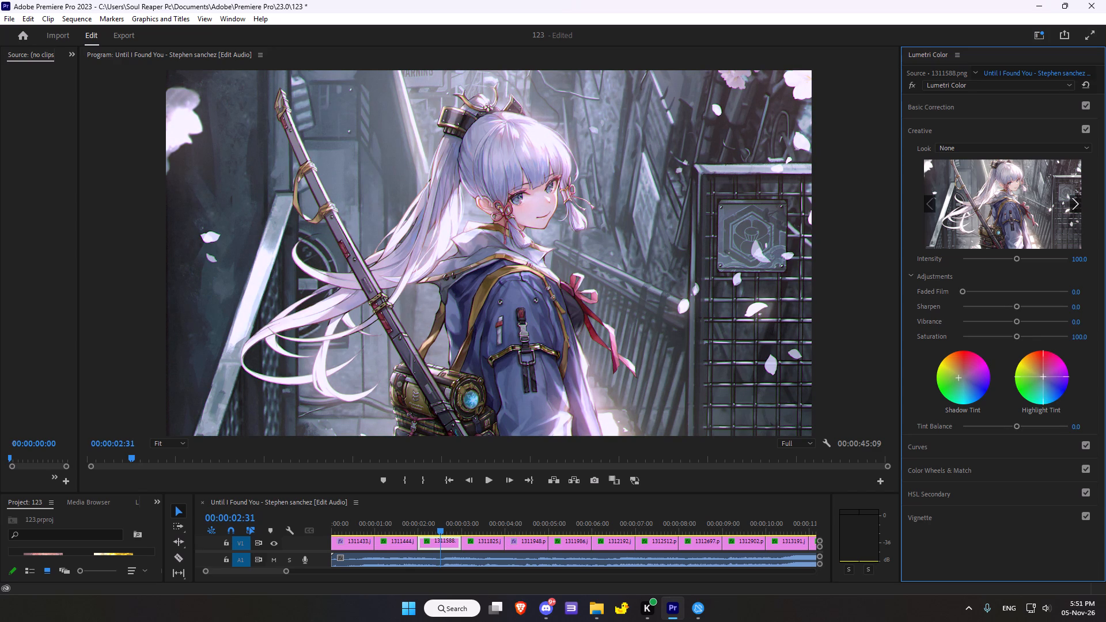
{"action": "left_click_drag", "start_coordinate": [1039, 378], "coordinate": [1022, 376]}
{"action": "left_click_drag", "start_coordinate": [1022, 376], "coordinate": [1016, 382]}
In the third clip's RGB Curves, add a midpoint to the white master curve and raise it slightly above the diagonal.
{"action": "scroll", "coordinate": [914, 389], "scroll_direction": "down", "scroll_amount": 3}
{"action": "scroll", "coordinate": [994, 380], "scroll_direction": "down", "scroll_amount": 5}
{"action": "left_click", "coordinate": [931, 442]}
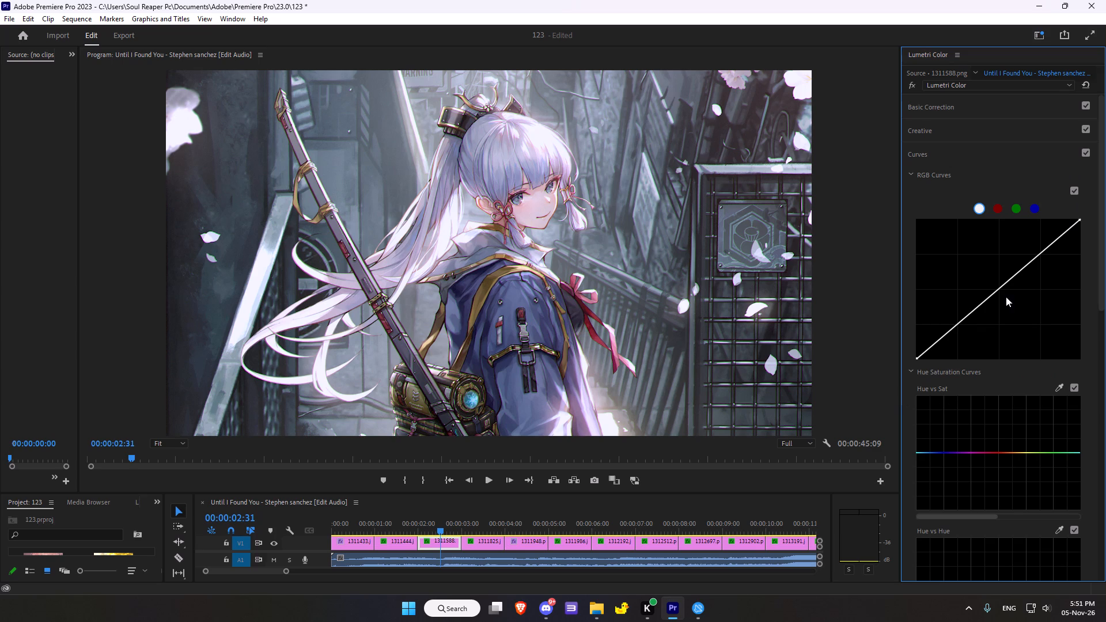
{"action": "left_click", "coordinate": [997, 289]}
{"action": "left_click_drag", "start_coordinate": [999, 291], "coordinate": [1001, 291]}
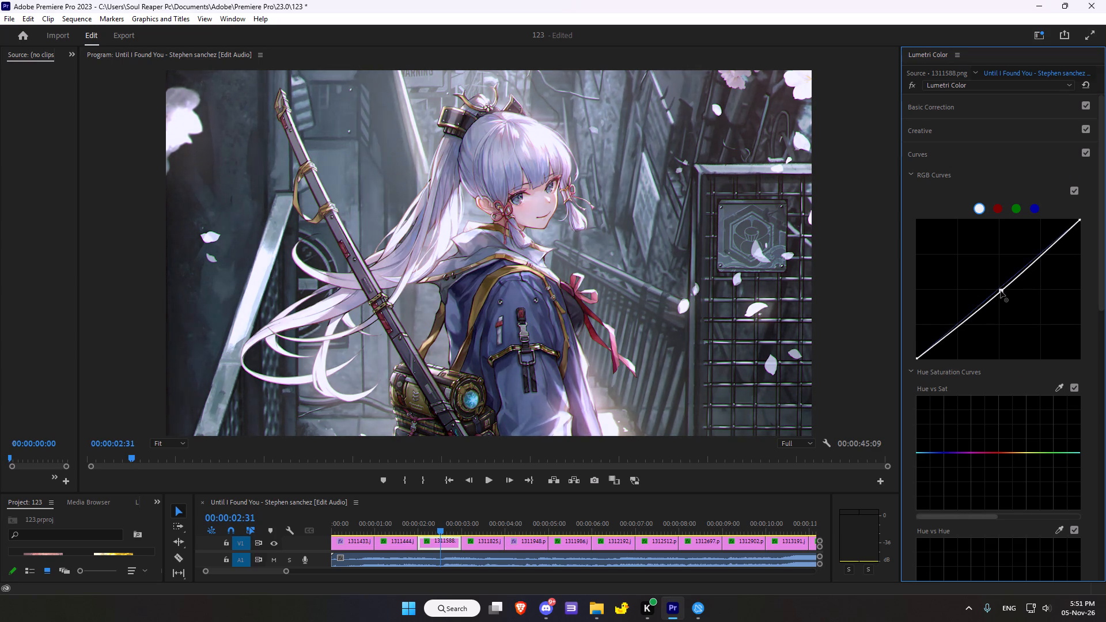
{"action": "left_click_drag", "start_coordinate": [1001, 291], "coordinate": [998, 286]}
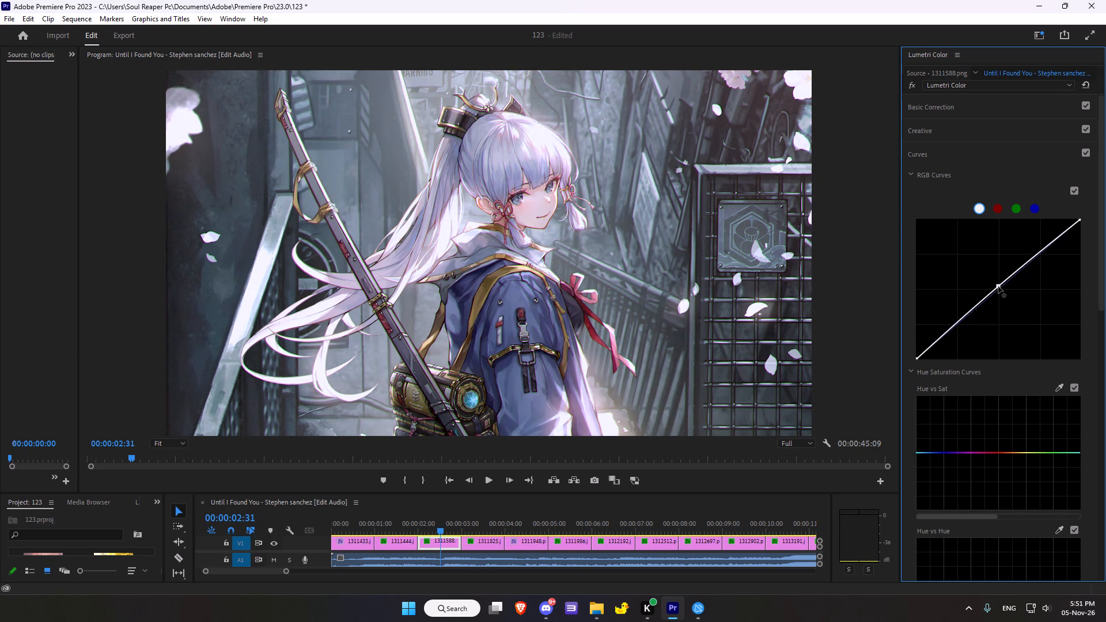
{"action": "left_click_drag", "start_coordinate": [998, 286], "coordinate": [997, 283]}
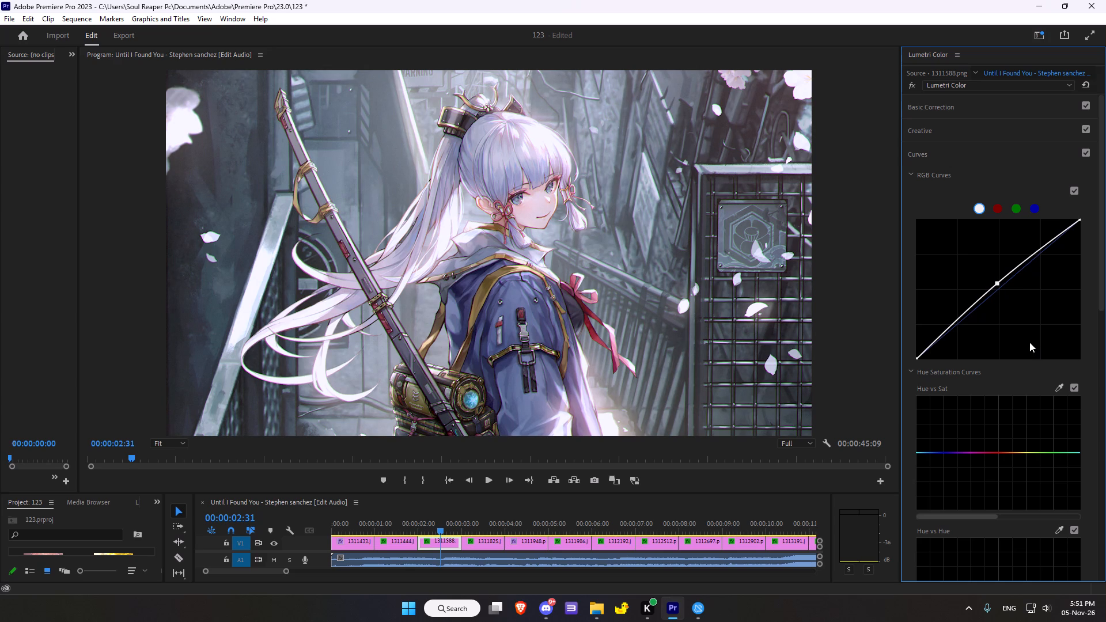
On the third clip's Hue vs Sat curve, sample the glowing blue orb on the bag and moderately raise that hue's saturation.
{"action": "scroll", "coordinate": [1029, 342], "scroll_direction": "down", "scroll_amount": 9}
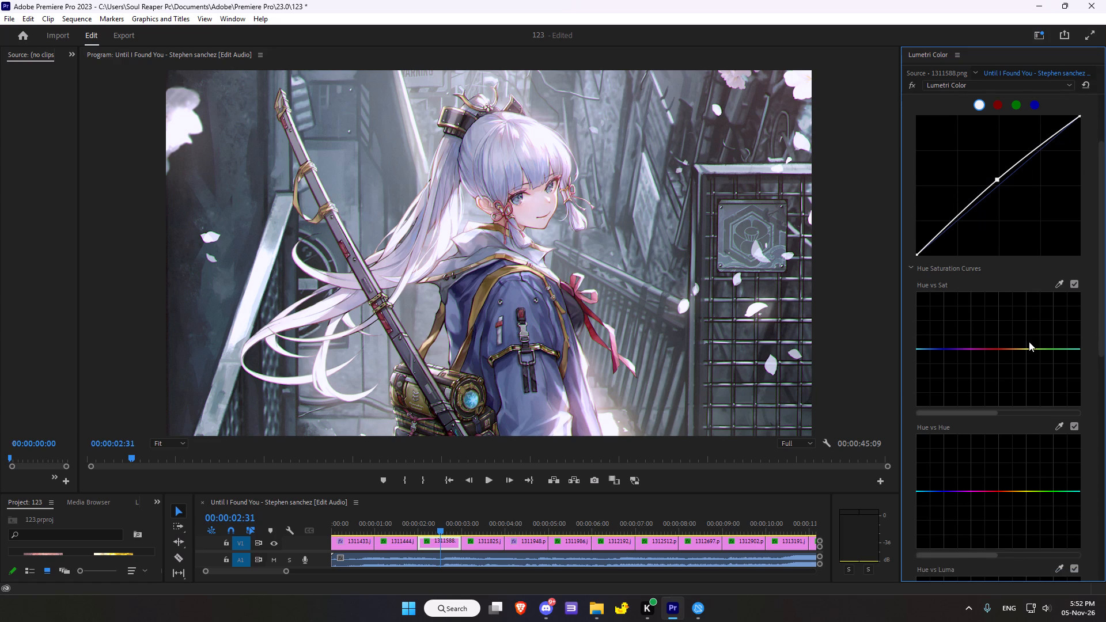
{"action": "scroll", "coordinate": [1029, 342], "scroll_direction": "down", "scroll_amount": 1}
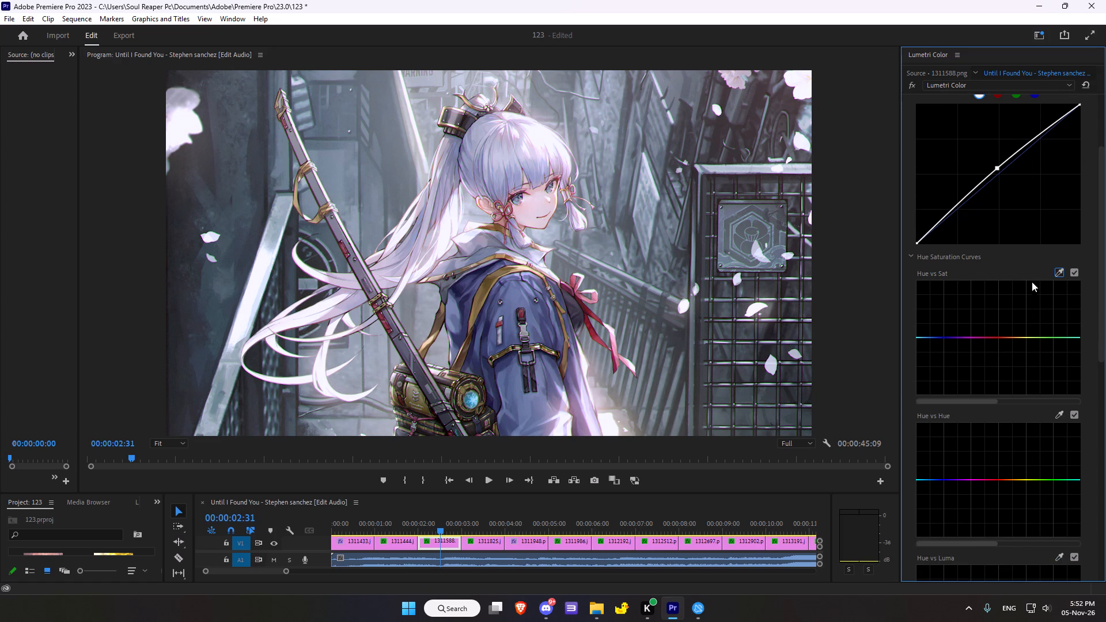
{"action": "left_click", "coordinate": [1057, 278]}
{"action": "left_click", "coordinate": [1058, 274]}
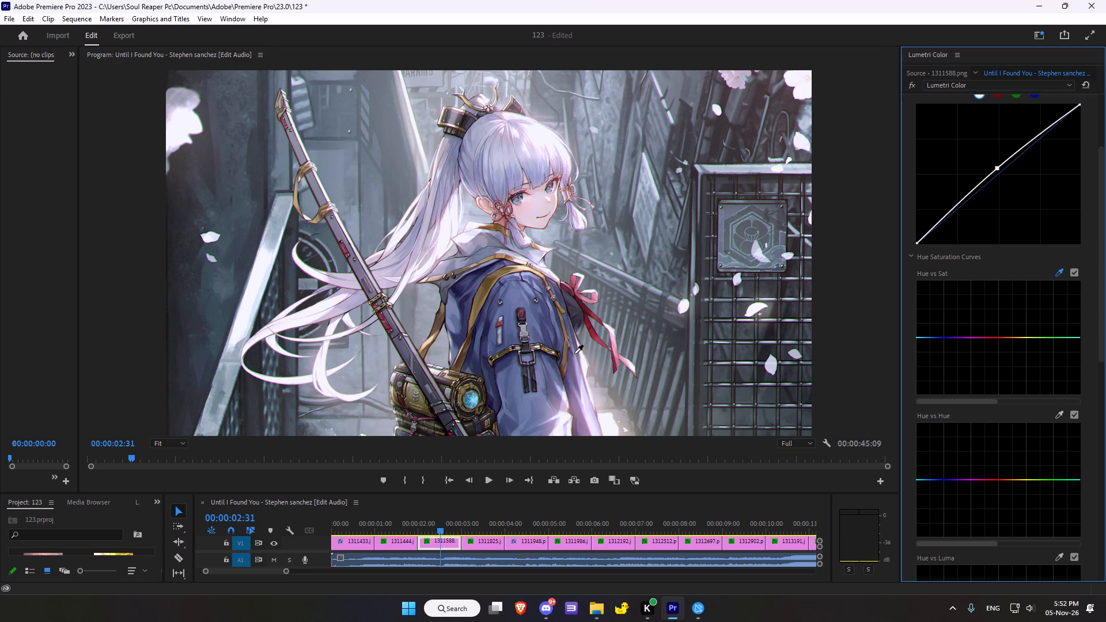
{"action": "left_click", "coordinate": [464, 398]}
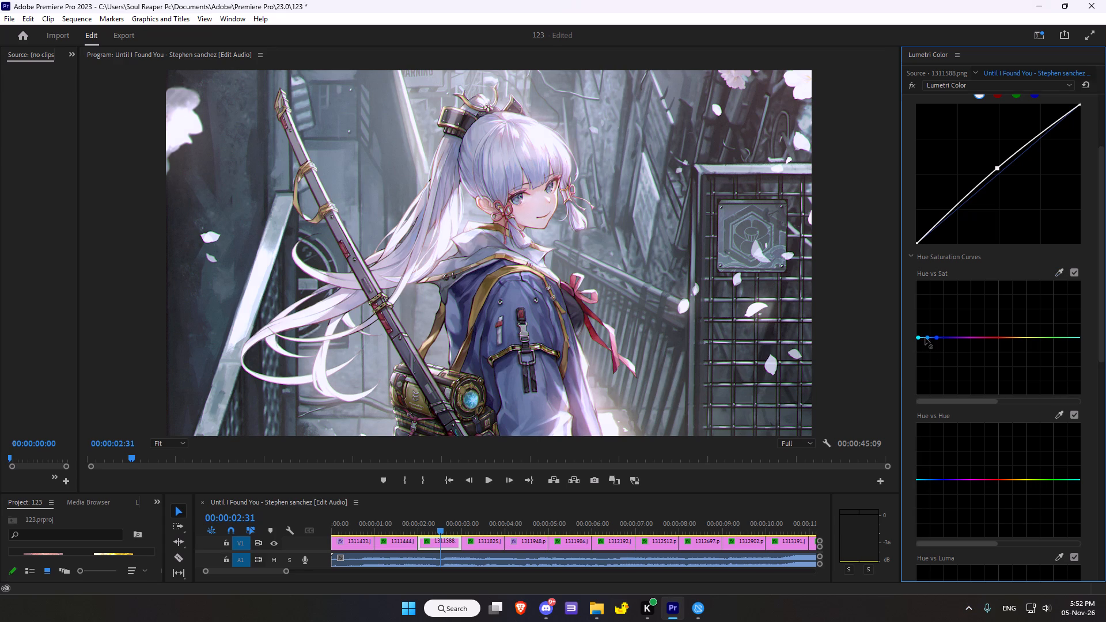
{"action": "left_click_drag", "start_coordinate": [929, 337], "coordinate": [936, 347]}
{"action": "left_click_drag", "start_coordinate": [936, 347], "coordinate": [925, 336]}
{"action": "left_click_drag", "start_coordinate": [925, 336], "coordinate": [923, 315]}
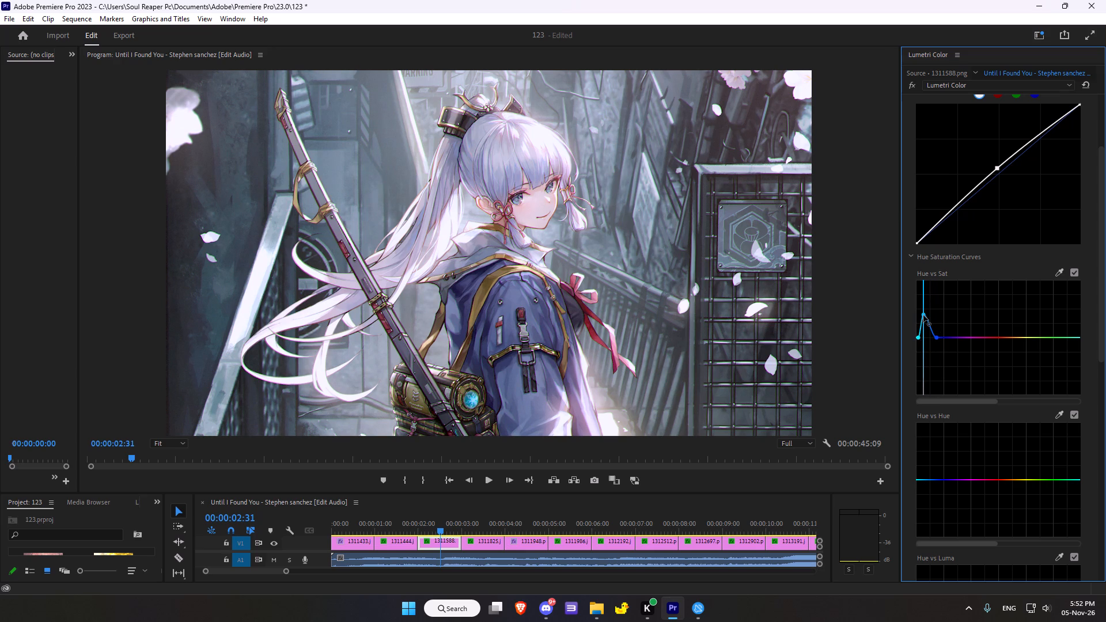
{"action": "left_click_drag", "start_coordinate": [923, 315], "coordinate": [927, 324]}
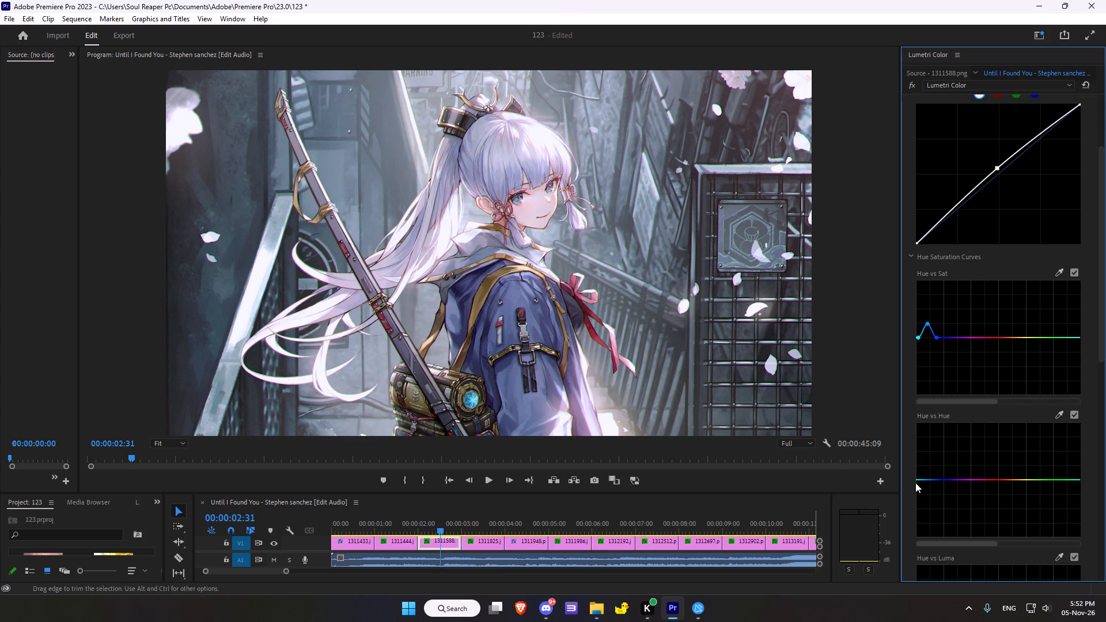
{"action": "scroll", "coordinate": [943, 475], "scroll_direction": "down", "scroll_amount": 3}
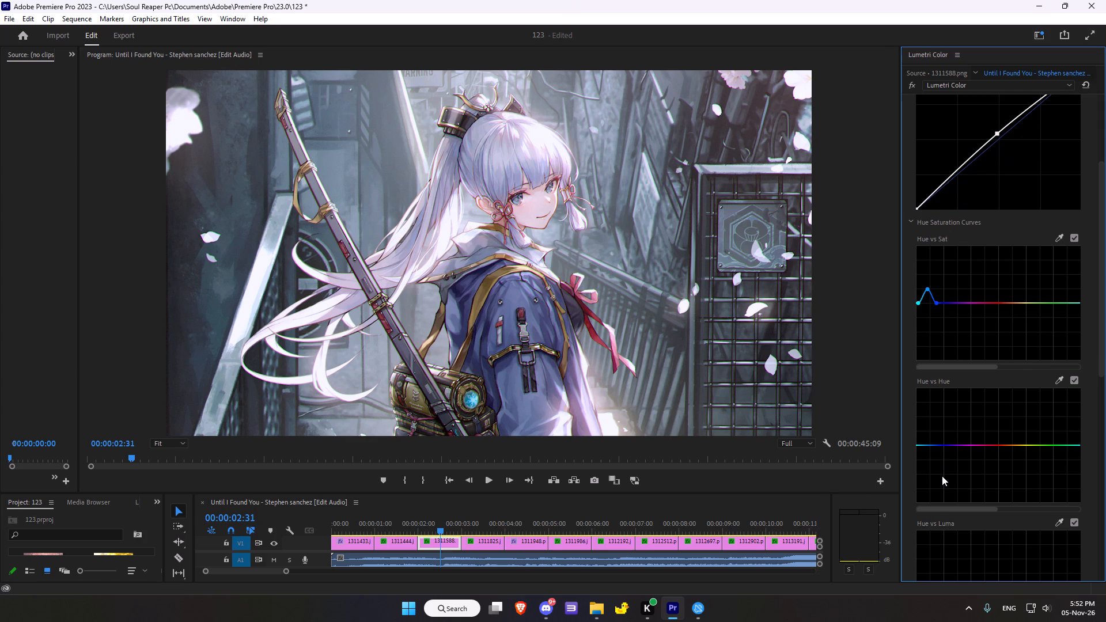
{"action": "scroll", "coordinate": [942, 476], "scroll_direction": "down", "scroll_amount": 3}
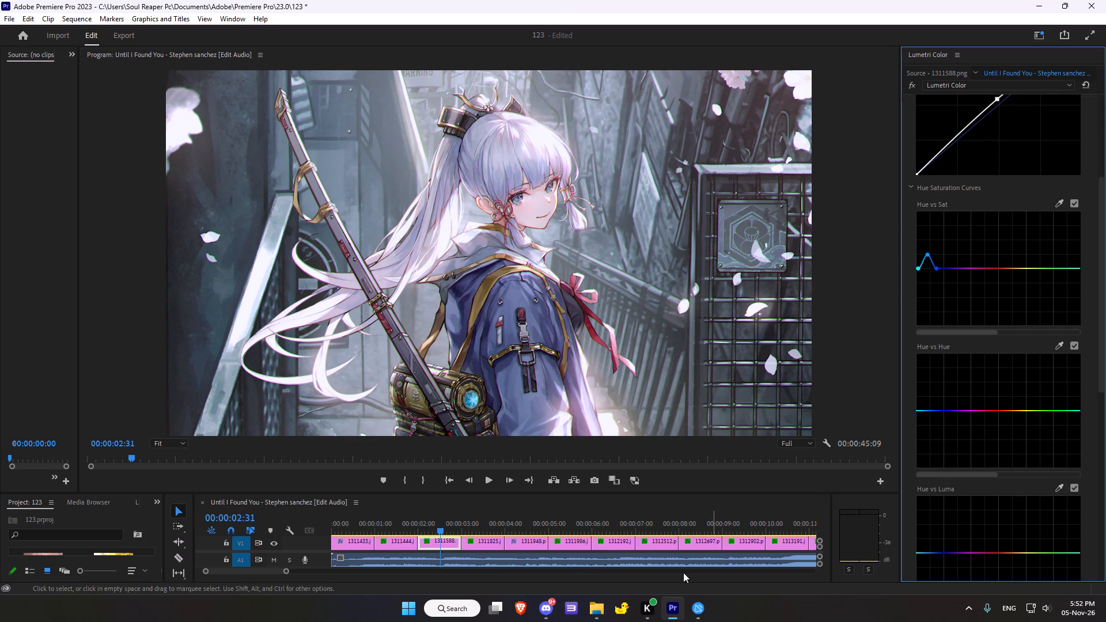